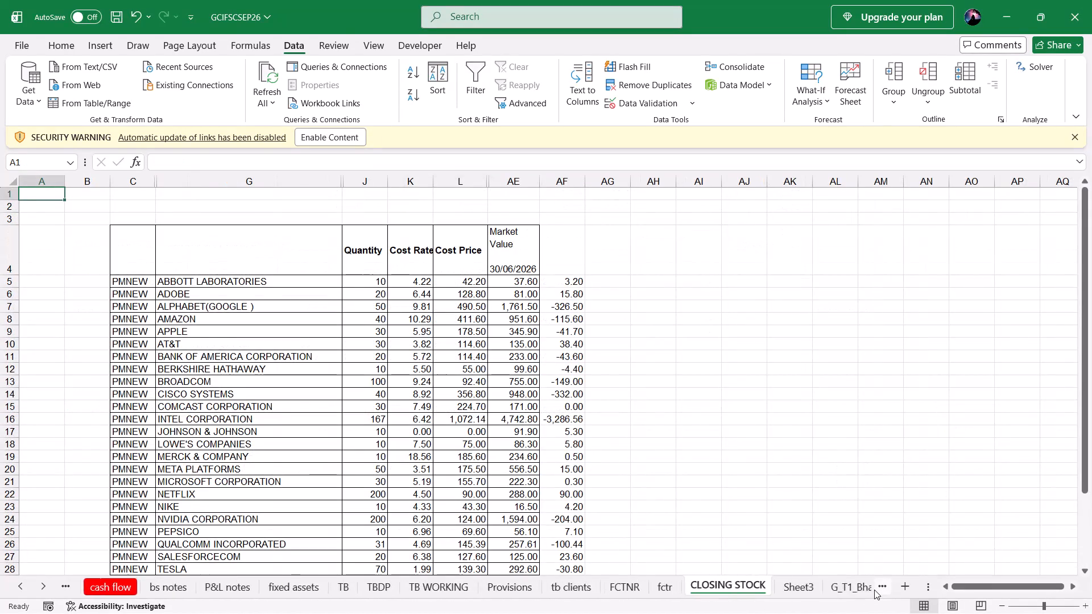
pyautogui.click(874, 590)
pyautogui.tripleClick(888, 588)
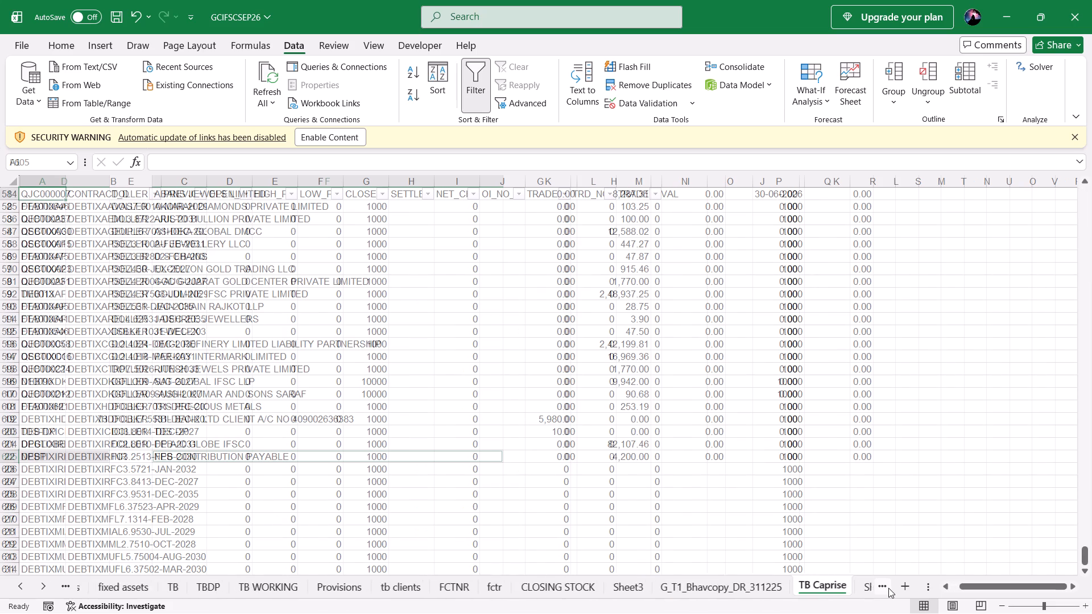
pyautogui.tripleClick(888, 588)
pyautogui.click(888, 588)
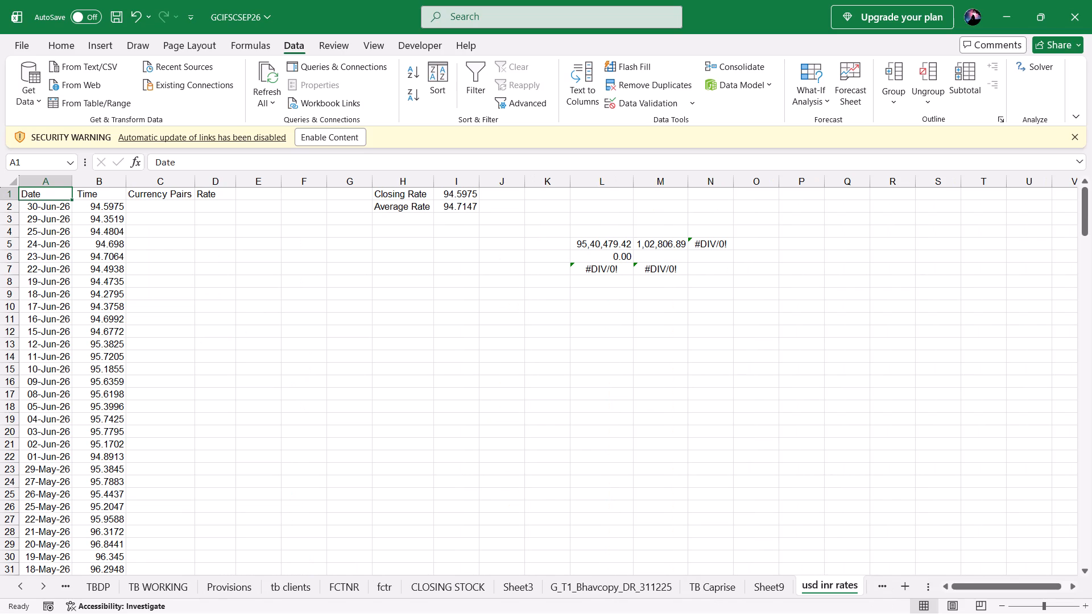
# Examine the dated USD-INR rates from the newest entry down to the oldest, along with the closing and average rates.
pyautogui.scroll(-3, 604, 462)
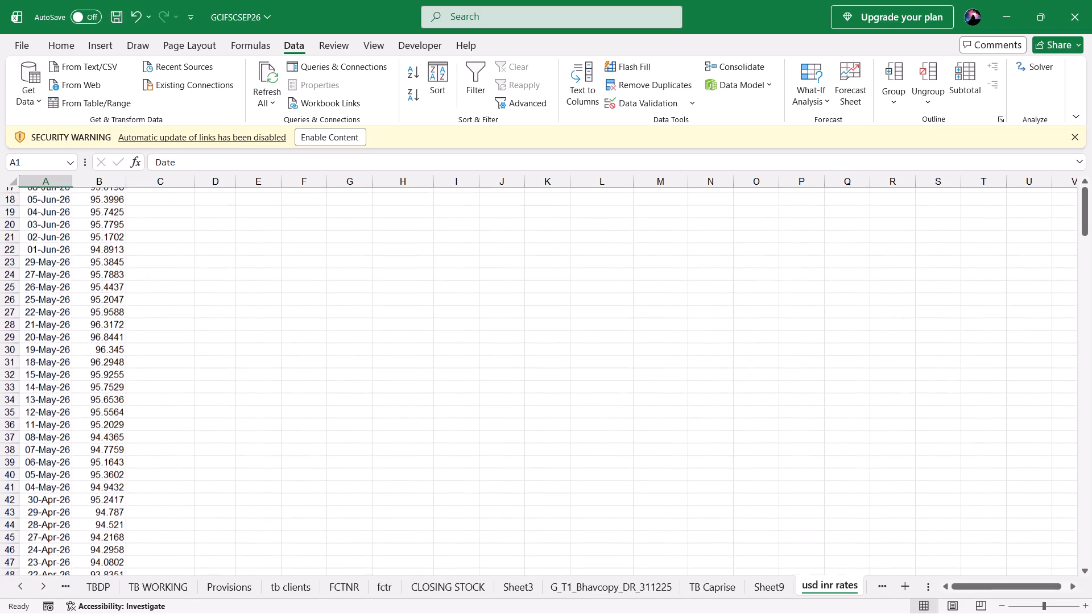
pyautogui.scroll(-4, 604, 462)
pyautogui.scroll(6, 604, 462)
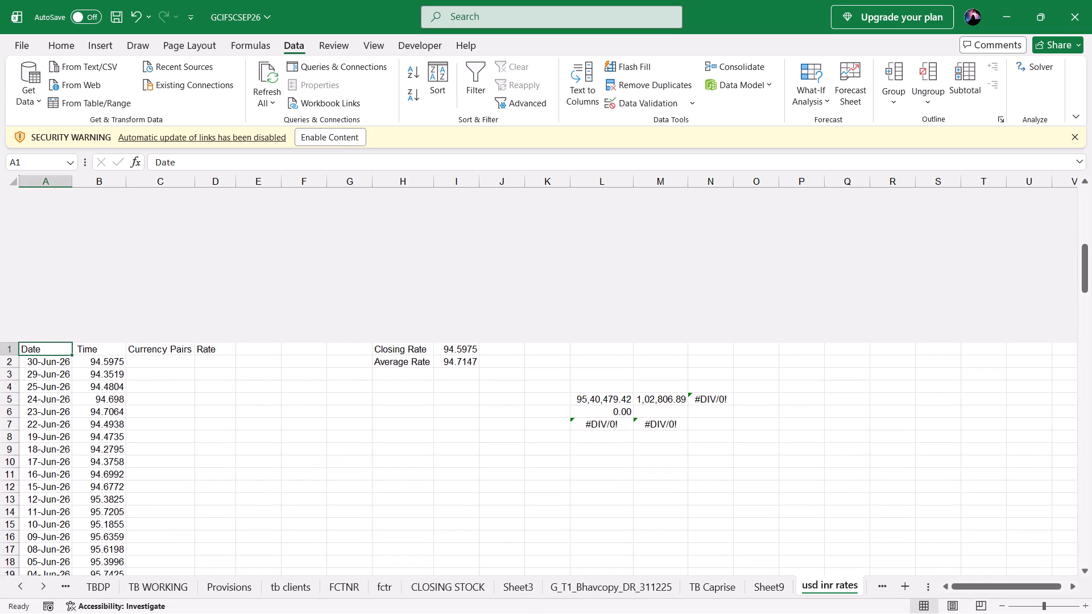
pyautogui.scroll(-3, 307, 417)
pyautogui.scroll(1, 307, 417)
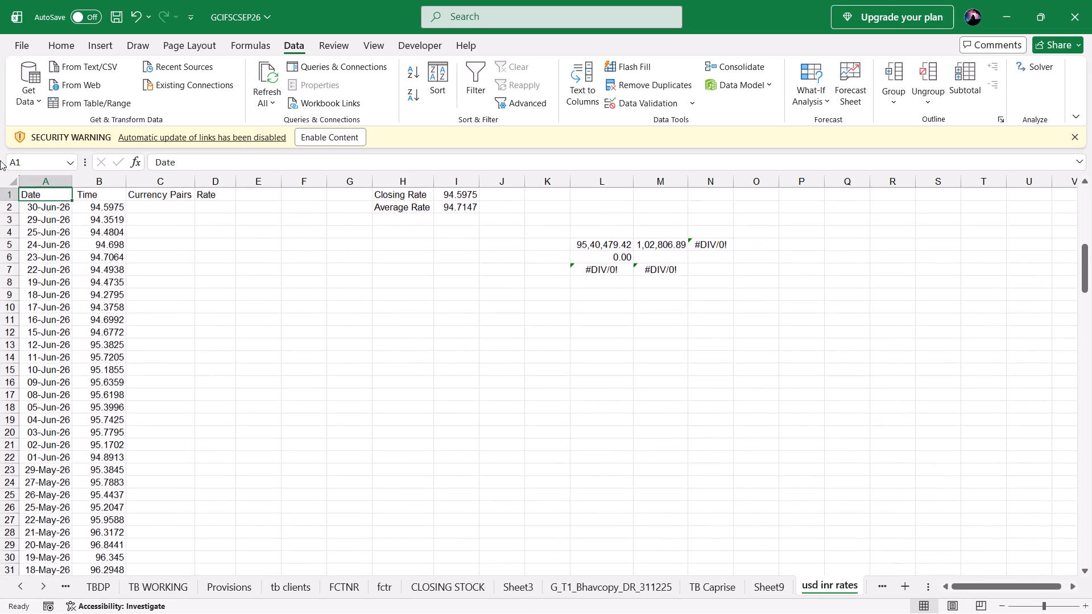
pyautogui.click(56, 211)
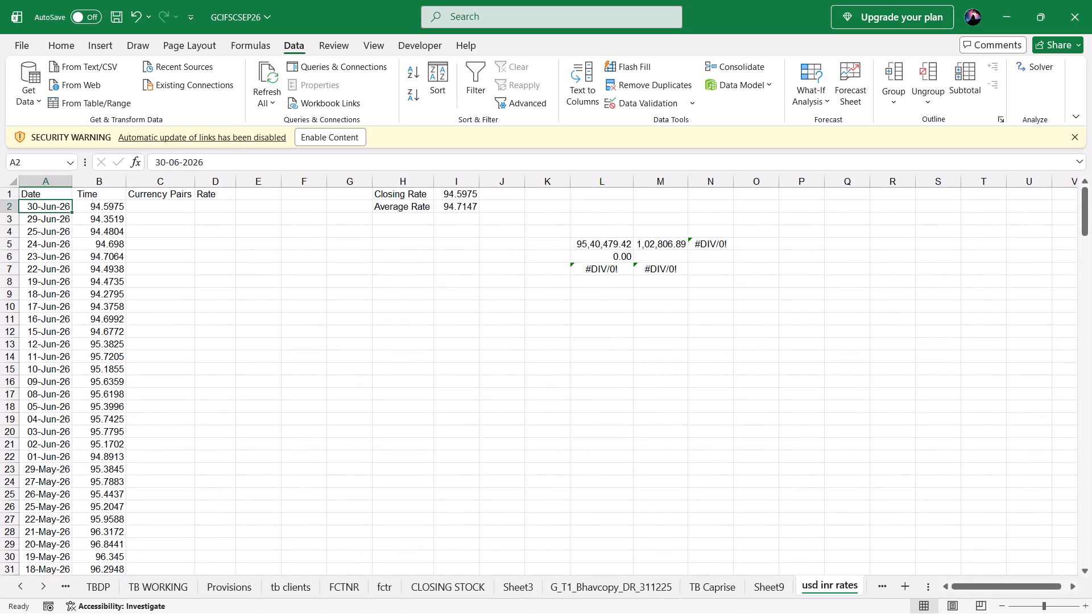
pyautogui.scroll(-5, 135, 327)
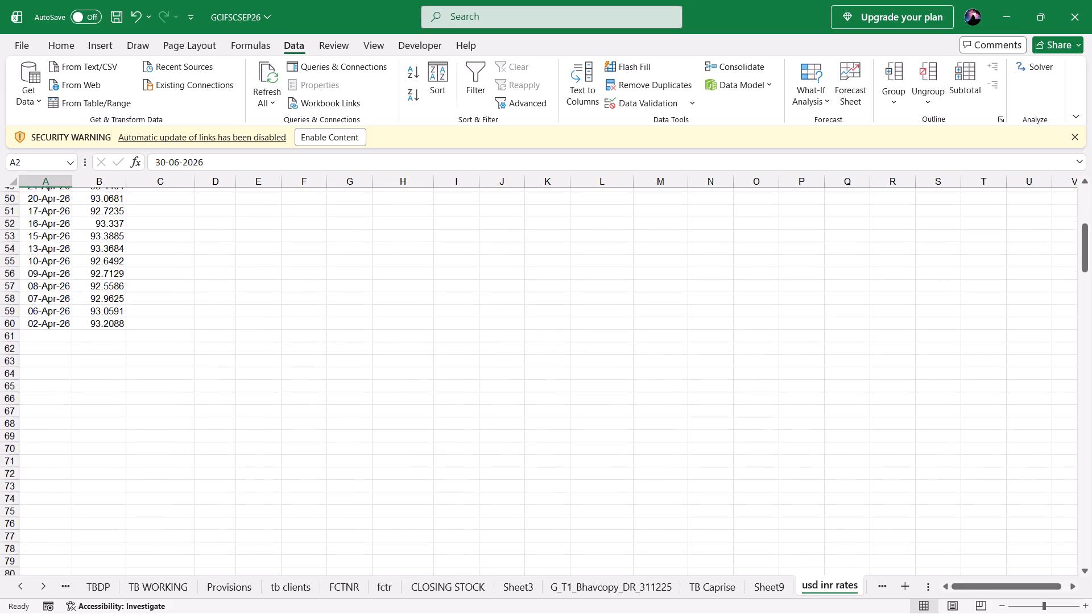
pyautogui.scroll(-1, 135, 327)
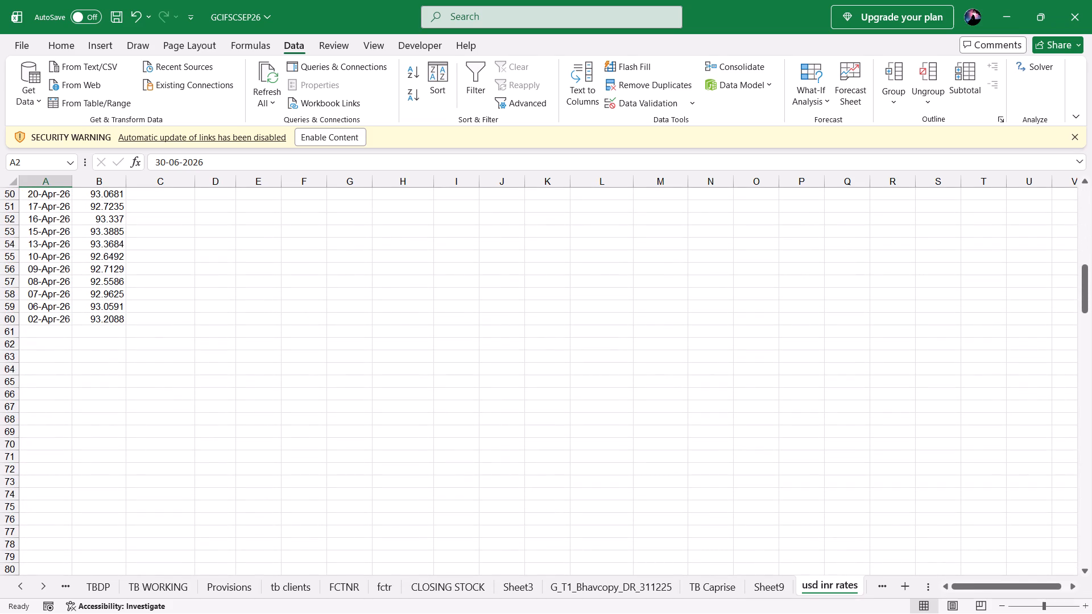
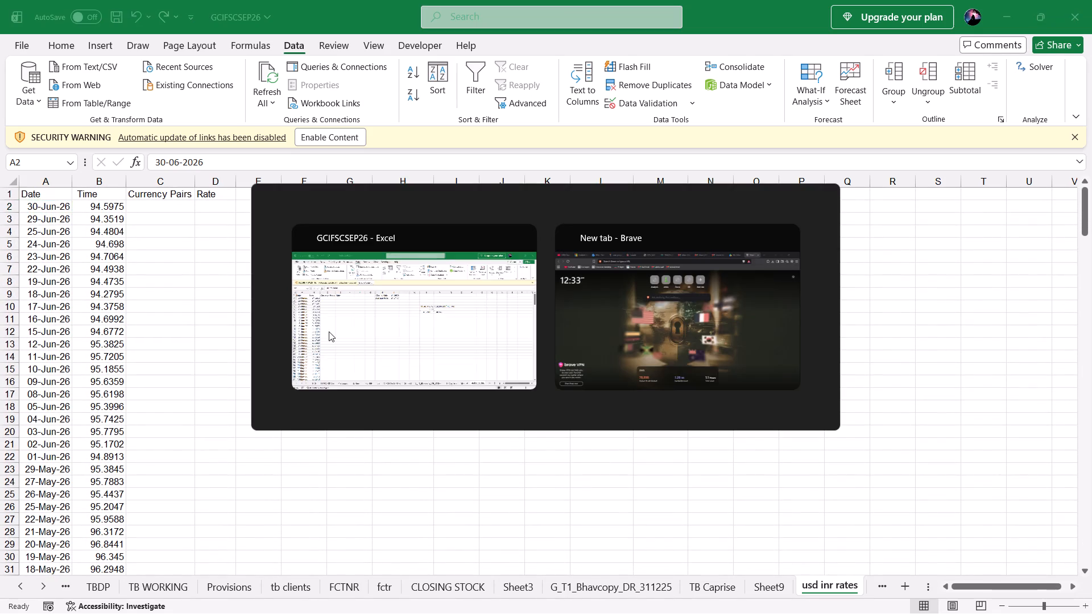
# In Brave, search the web for rbi exchange rate and open the Reserve Bank of India's Reference Rate Archive.
pyautogui.write('rbi')
pyautogui.press('Return')
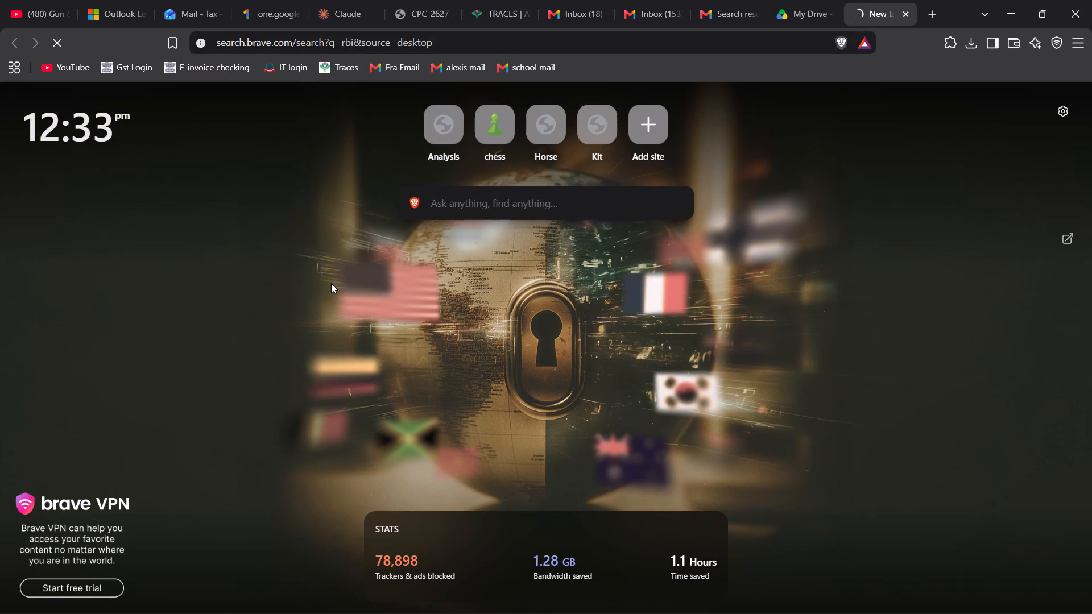
pyautogui.click(361, 85)
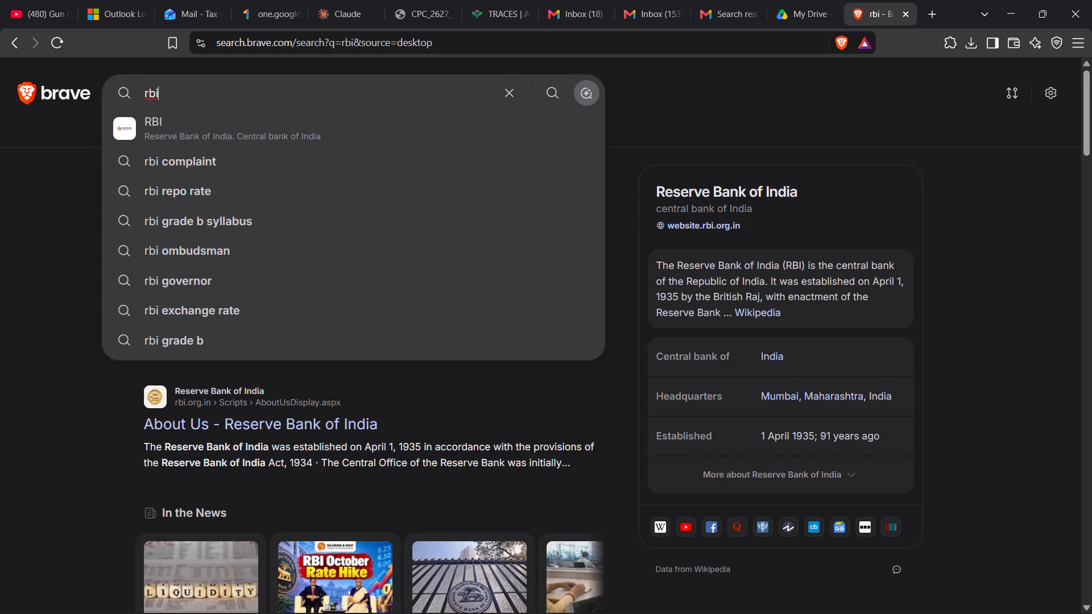
pyautogui.press('space')
pyautogui.write('exchange rate')
pyautogui.press('Return')
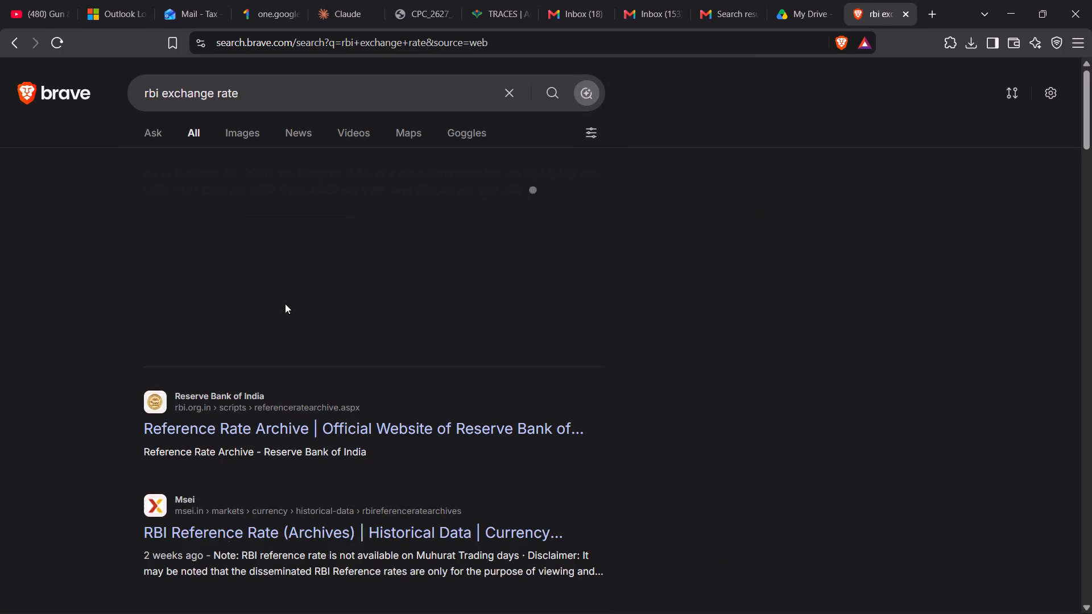
pyautogui.click(305, 419)
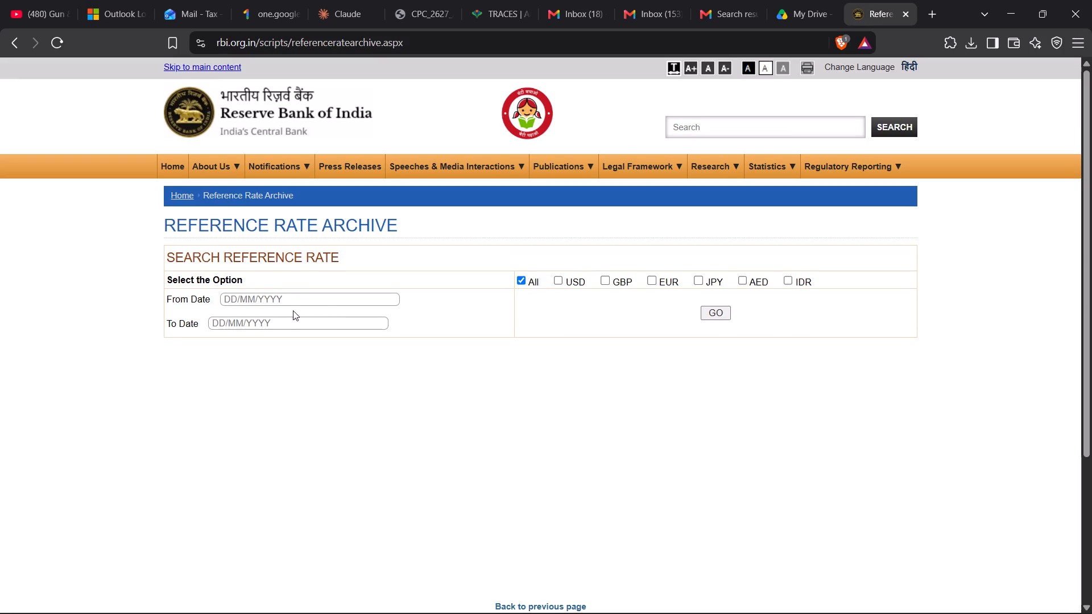
# Retrieve the USD-only reference rates from 01/07/2026 to 30/09/2026.
pyautogui.click(558, 277)
pyautogui.click(348, 302)
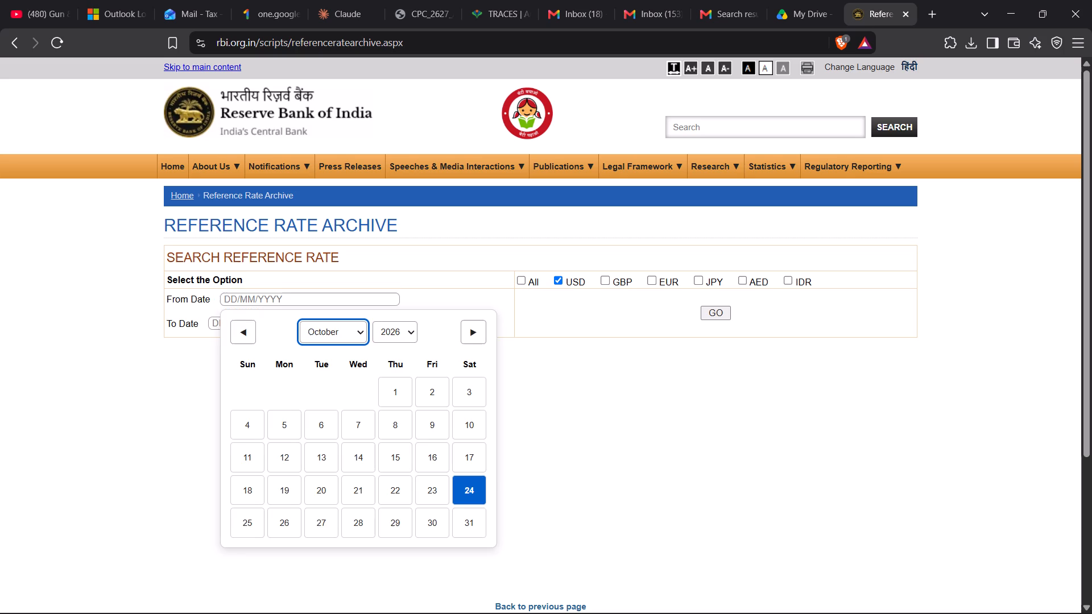
pyautogui.click(355, 336)
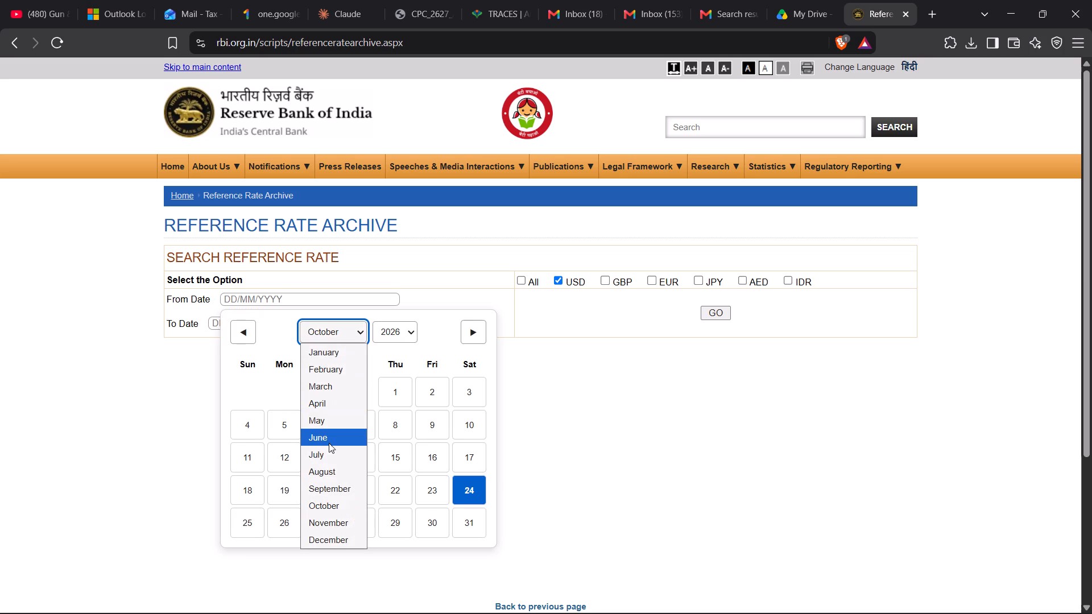
pyautogui.click(328, 449)
pyautogui.click(366, 389)
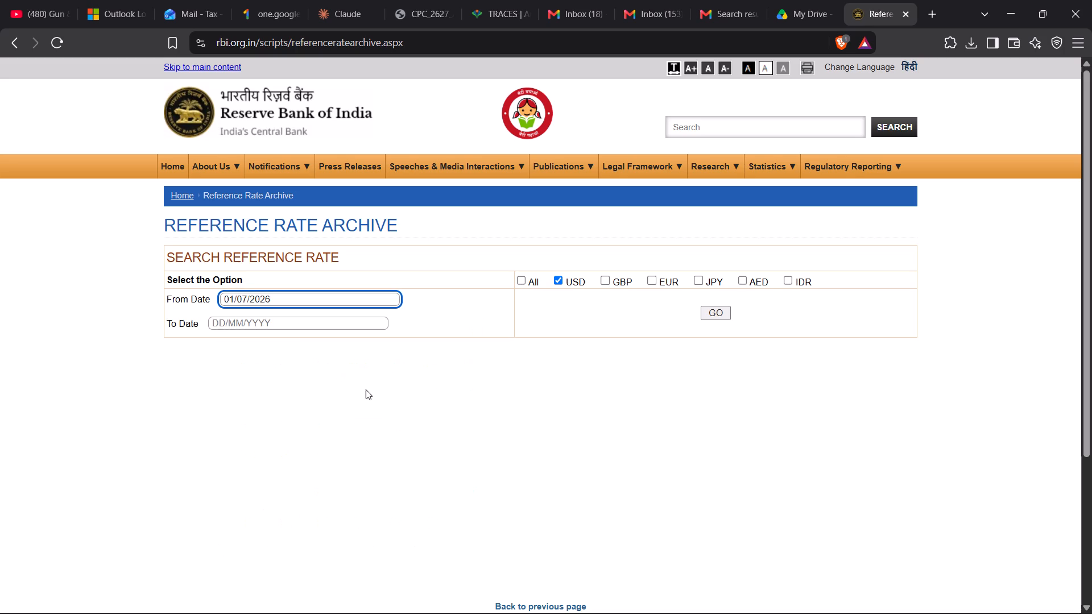
pyautogui.click(298, 324)
pyautogui.click(298, 324)
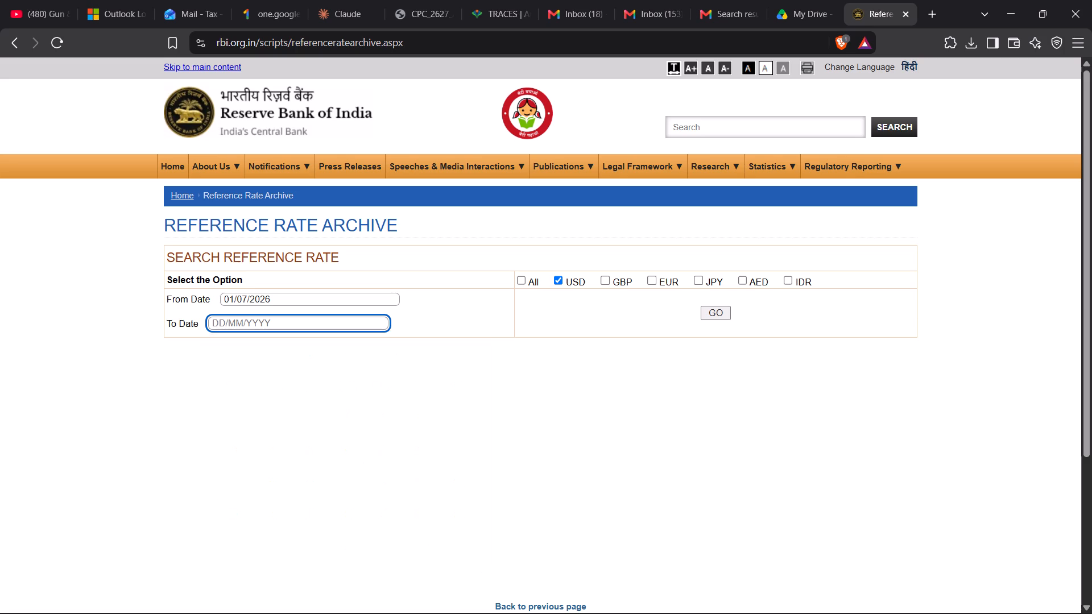
pyautogui.click(298, 324)
pyautogui.click(334, 358)
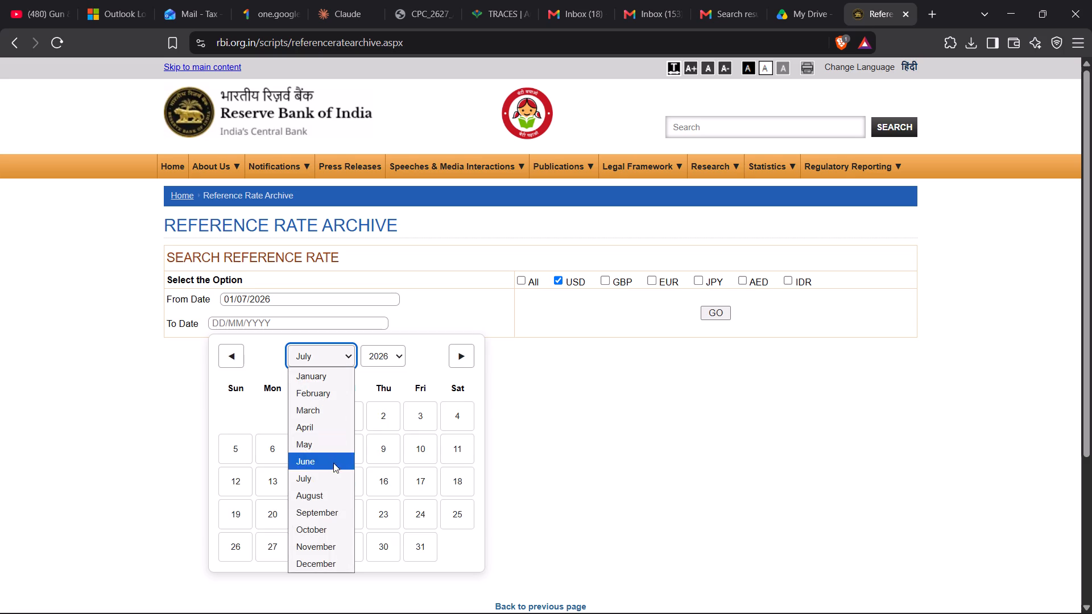
pyautogui.click(327, 520)
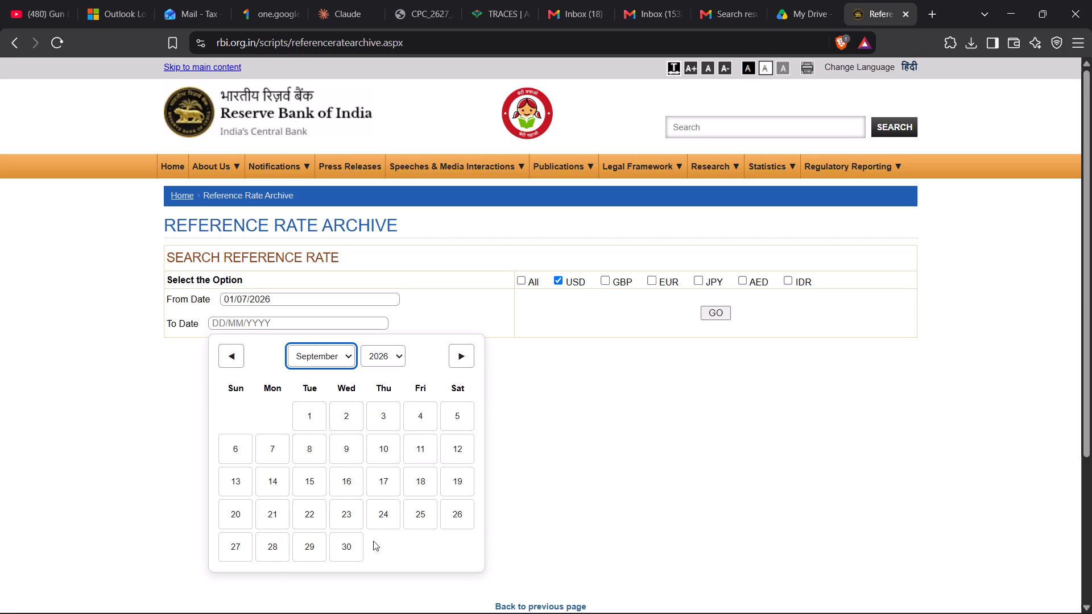
pyautogui.click(350, 550)
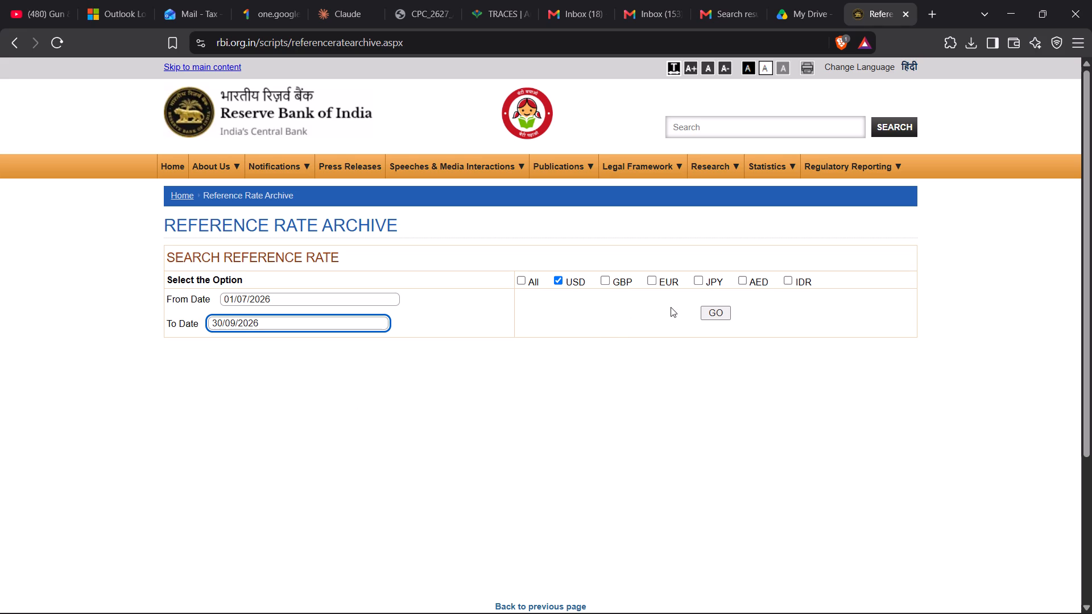
pyautogui.click(704, 310)
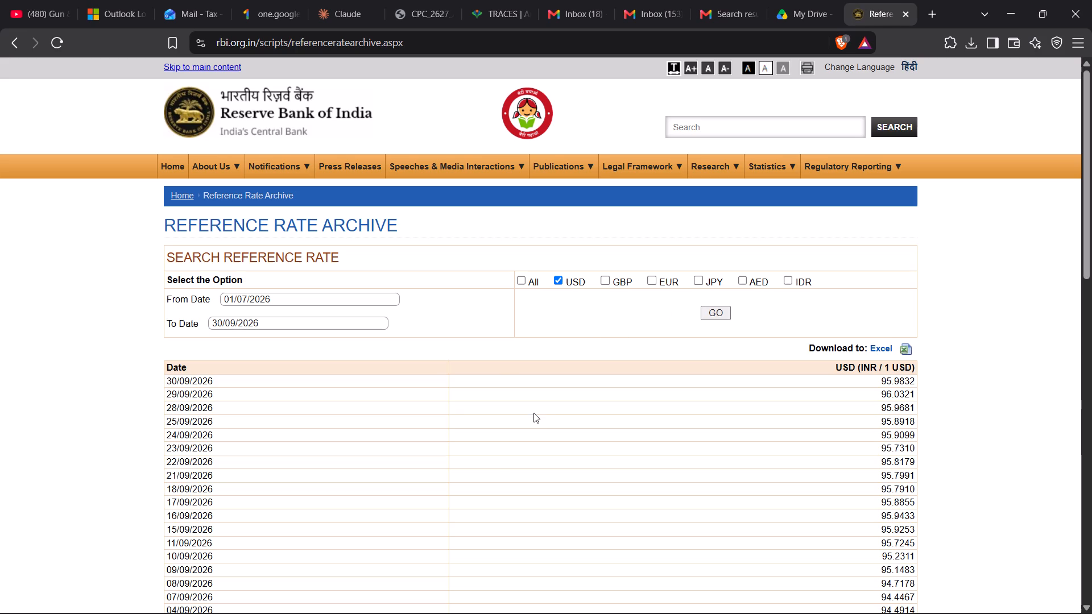
# Look over the listed USD rates and download them as an Excel file, saved to the Desktop as BankWise.
pyautogui.scroll(-5, 498, 456)
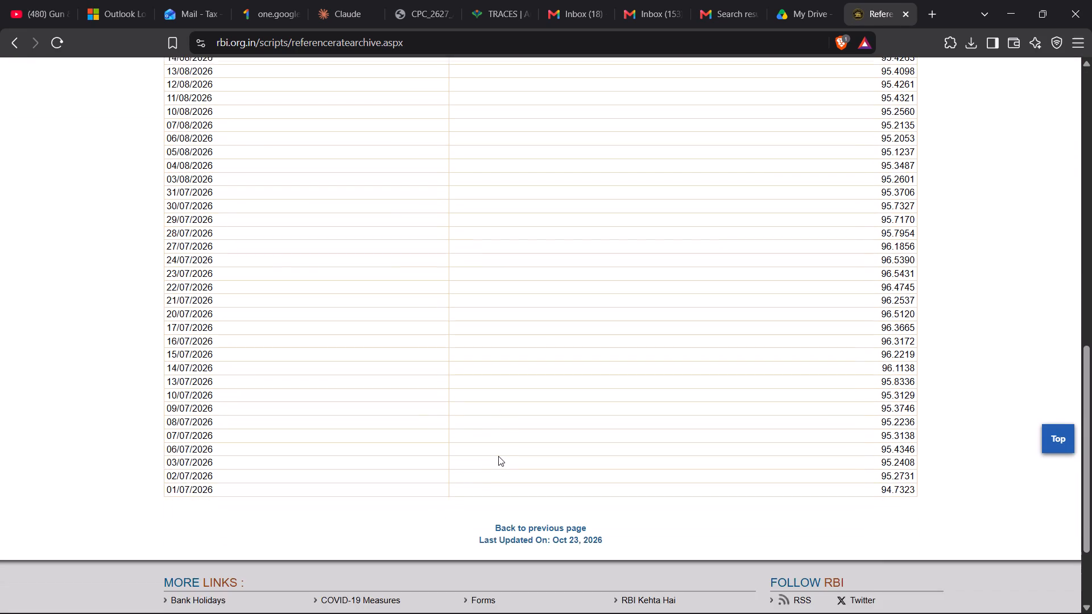
pyautogui.scroll(-3, 498, 456)
pyautogui.scroll(2, 498, 456)
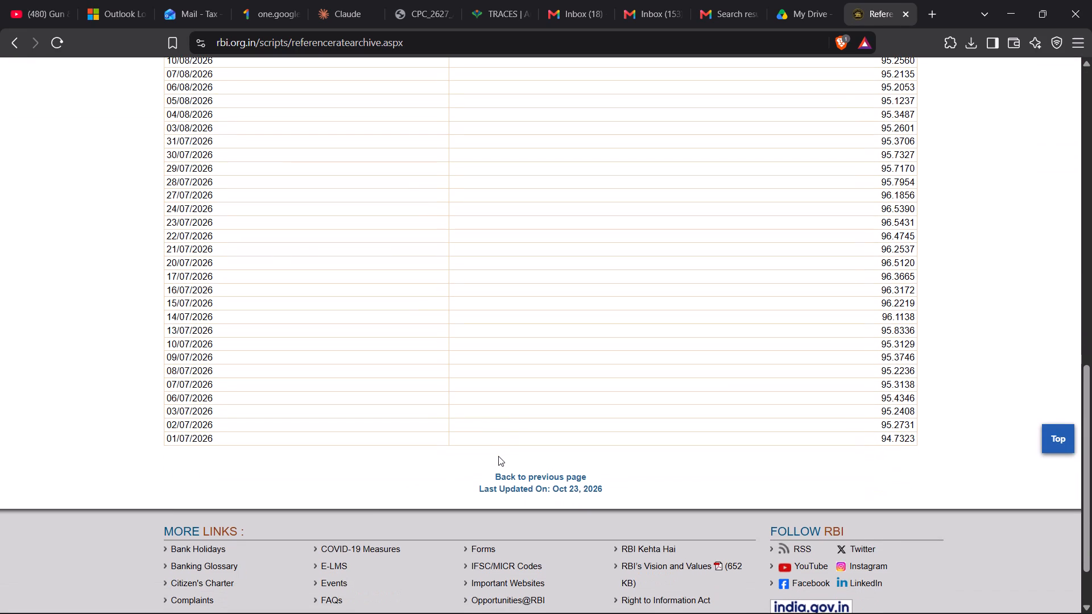
pyautogui.scroll(6, 498, 456)
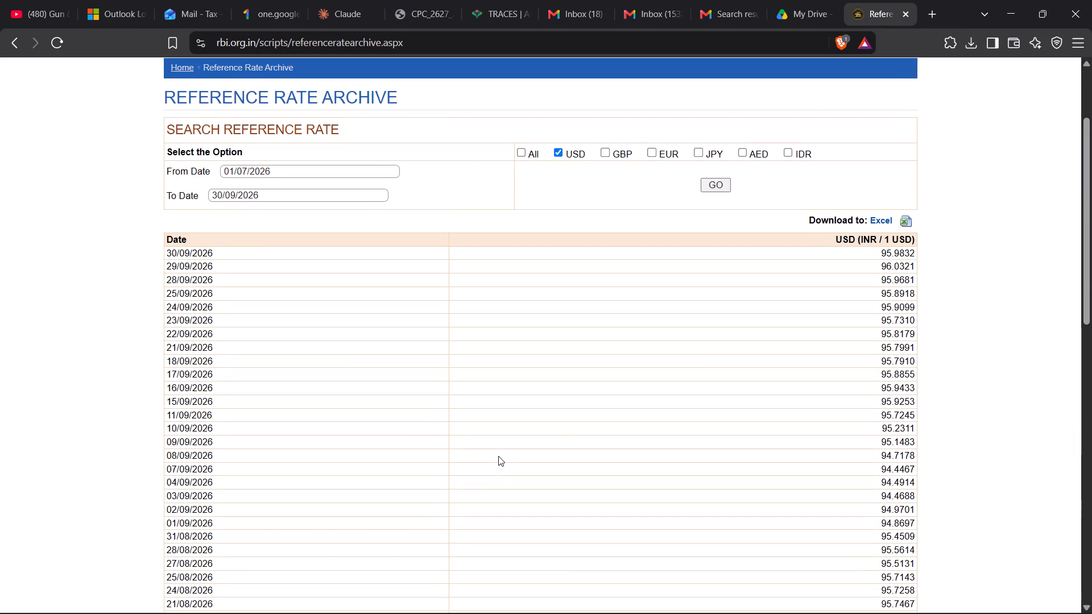
pyautogui.click(902, 220)
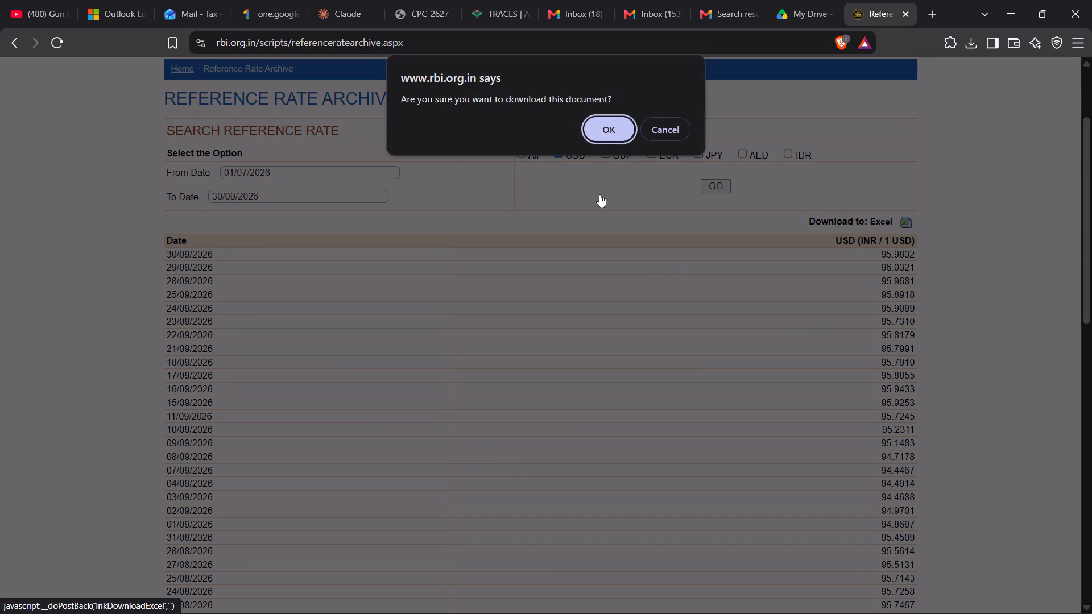
pyautogui.click(606, 137)
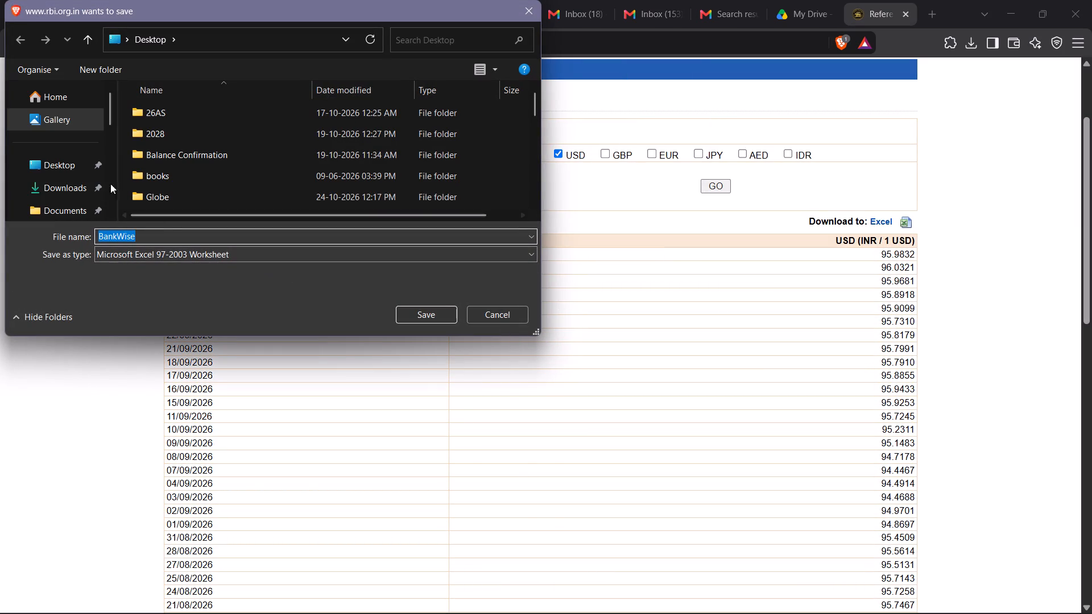
pyautogui.click(440, 312)
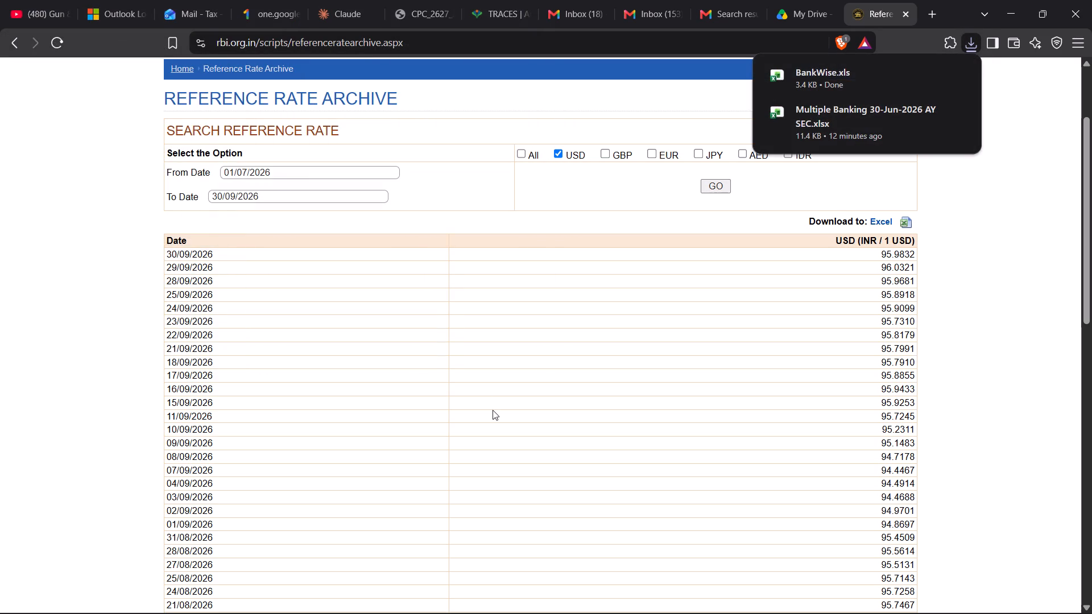
# Move the downloaded BankWise file from the Desktop into the IFSC folder inside Globe.
pyautogui.click(903, 77)
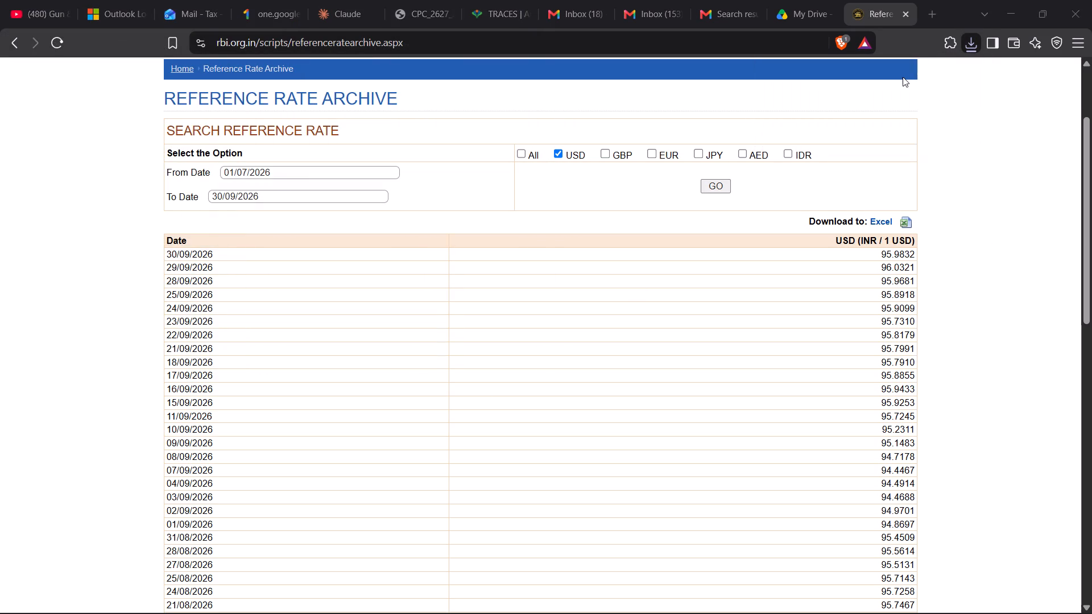
pyautogui.press('Down')
pyautogui.press('Up')
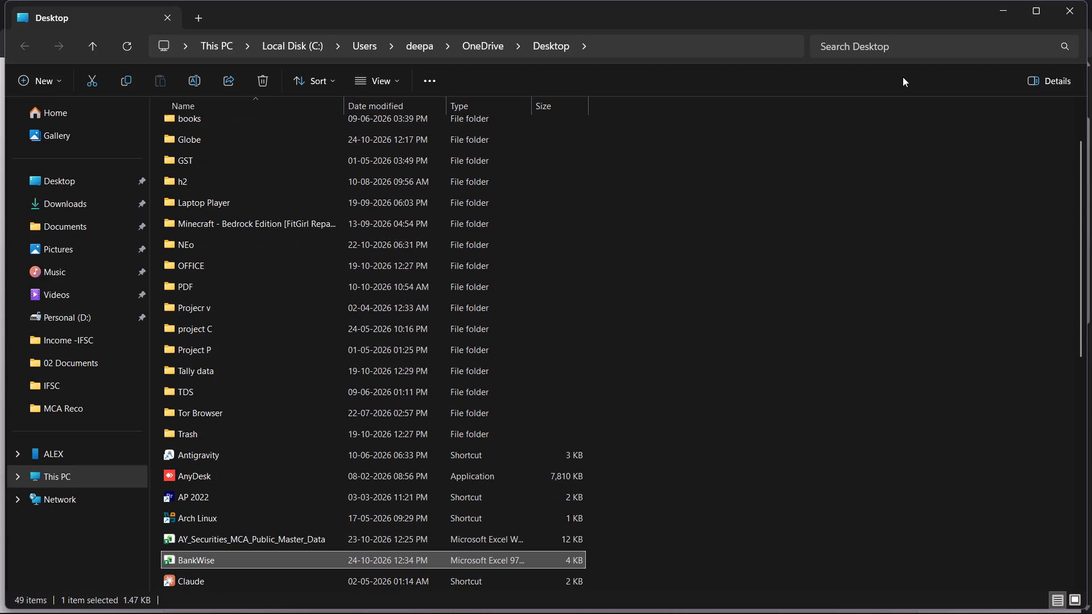
pyautogui.hotkey('ctrl', 'x')
pyautogui.press('super+d')
pyautogui.press('Down')
pyautogui.press('Up')
pyautogui.press('Return')
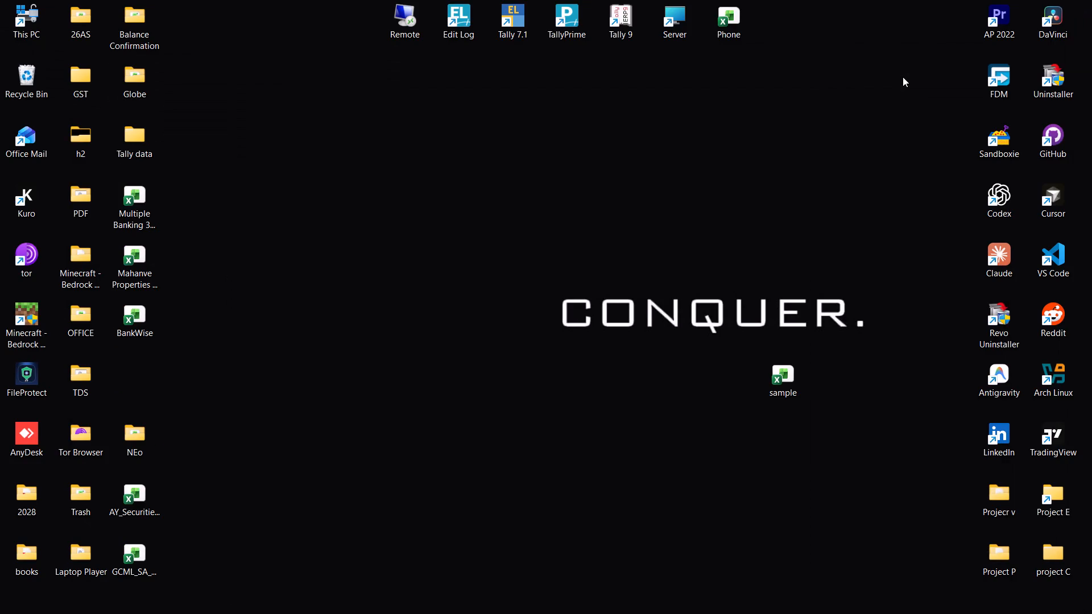
pyautogui.press('Down')
pyautogui.press('Down')
pyautogui.press('Down')
pyautogui.press('Down')
pyautogui.press('Up')
pyautogui.press('Up')
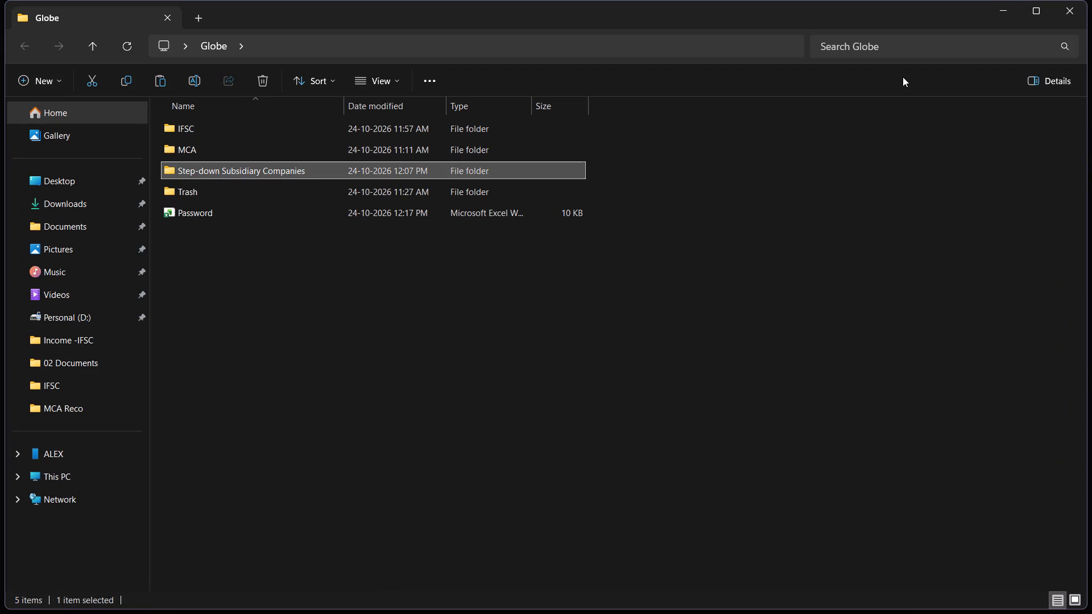
pyautogui.press('Up')
pyautogui.press('Up')
pyautogui.press('Return')
pyautogui.press('Down')
pyautogui.hotkey('ctrl', 'v')
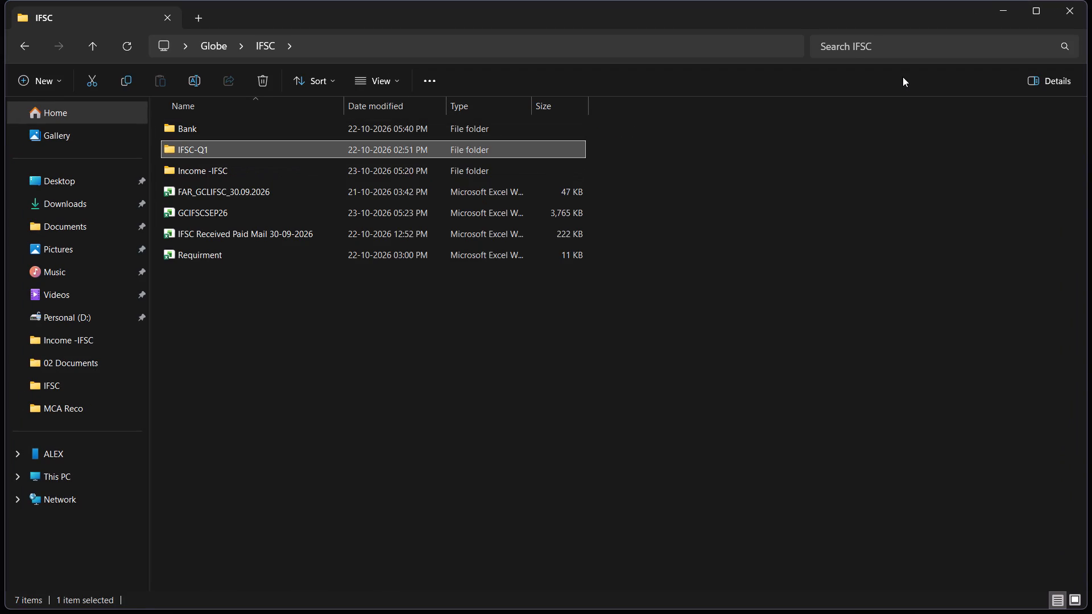
# Rename the BankWise file in the IFSC folder as Exchange Rate.
pyautogui.press('Down')
pyautogui.press('Up')
pyautogui.press('Down')
pyautogui.press('F2')
pyautogui.press('Right')
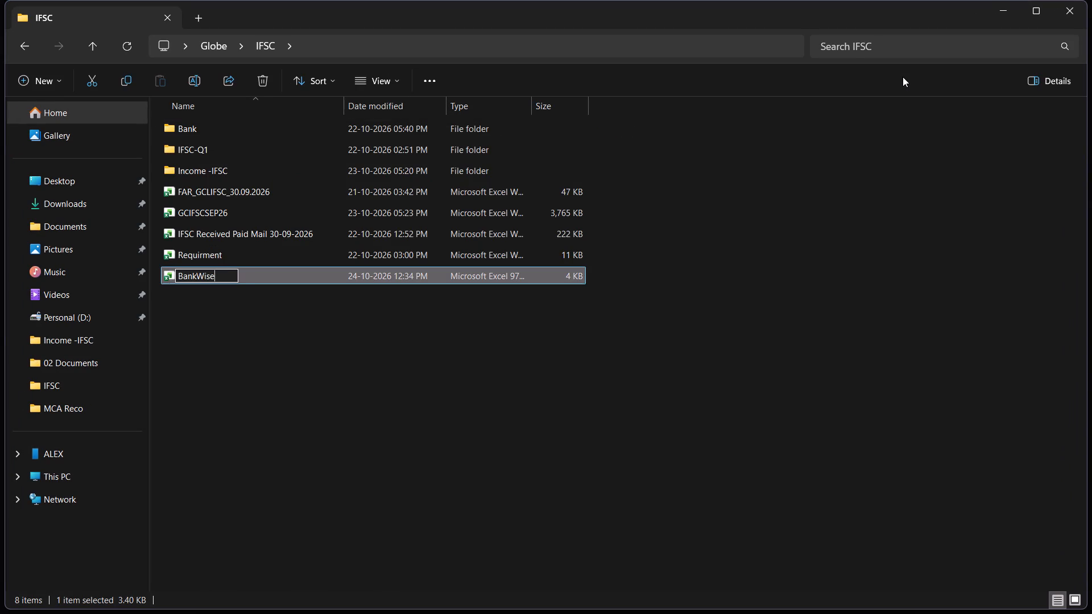
pyautogui.write('-ex')
pyautogui.press('BackSpace')
pyautogui.press('BackSpace')
pyautogui.press('BackSpace')
pyautogui.press('BackSpace')
pyautogui.press('BackSpace')
pyautogui.press('BackSpace')
pyautogui.press('BackSpace')
pyautogui.press('BackSpace')
pyautogui.press('BackSpace')
pyautogui.press('BackSpace')
pyautogui.press('BackSpace')
pyautogui.write('Exchange Rater')
pyautogui.press('BackSpace')
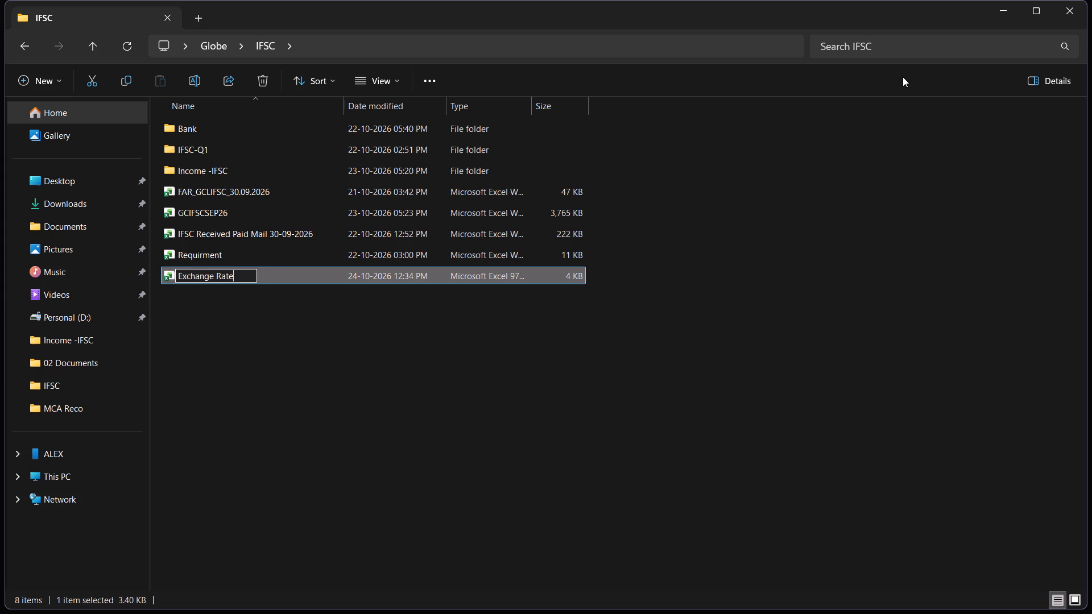
pyautogui.press('Return')
# Open the Exchange Rate file in Excel despite the format mismatch and enable editing.
pyautogui.press('Down')
pyautogui.press('Up')
pyautogui.press('Return')
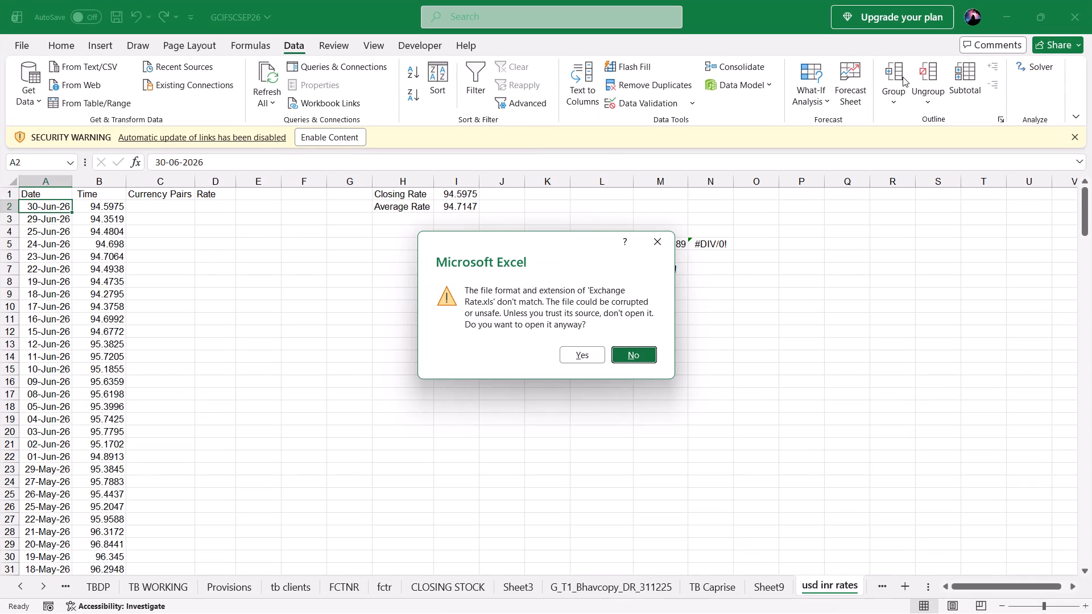
pyautogui.press('Left')
pyautogui.press('Return')
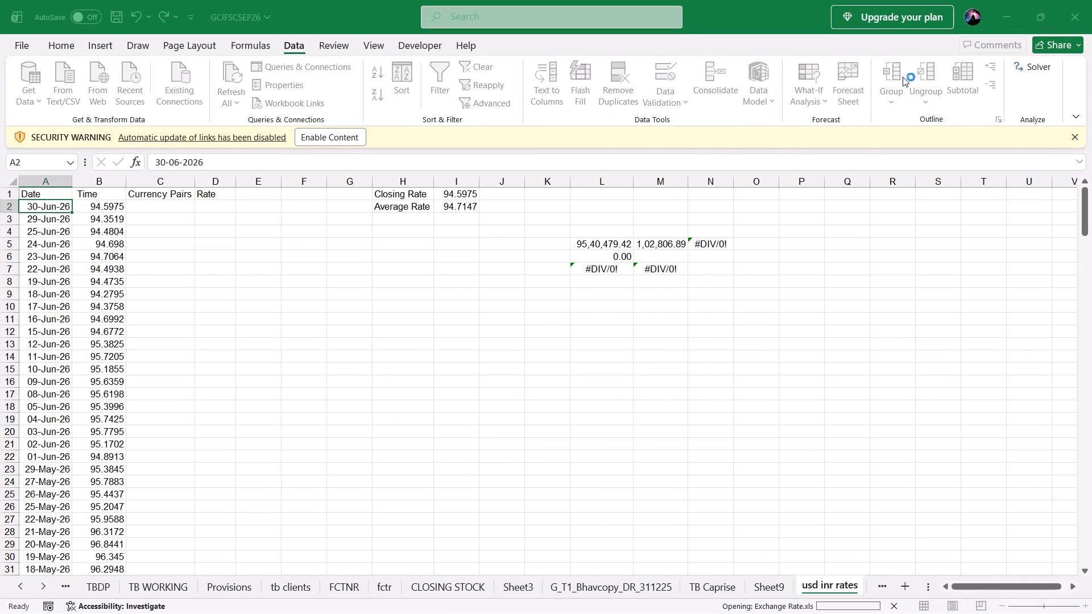
pyautogui.press('Down')
pyautogui.press('Down')
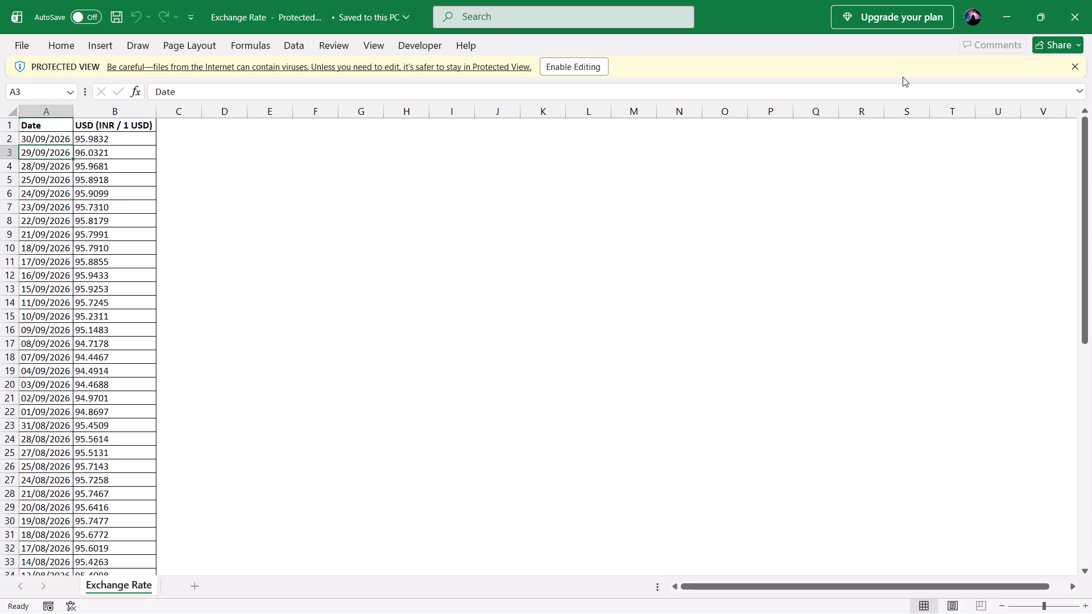
pyautogui.write('fie')
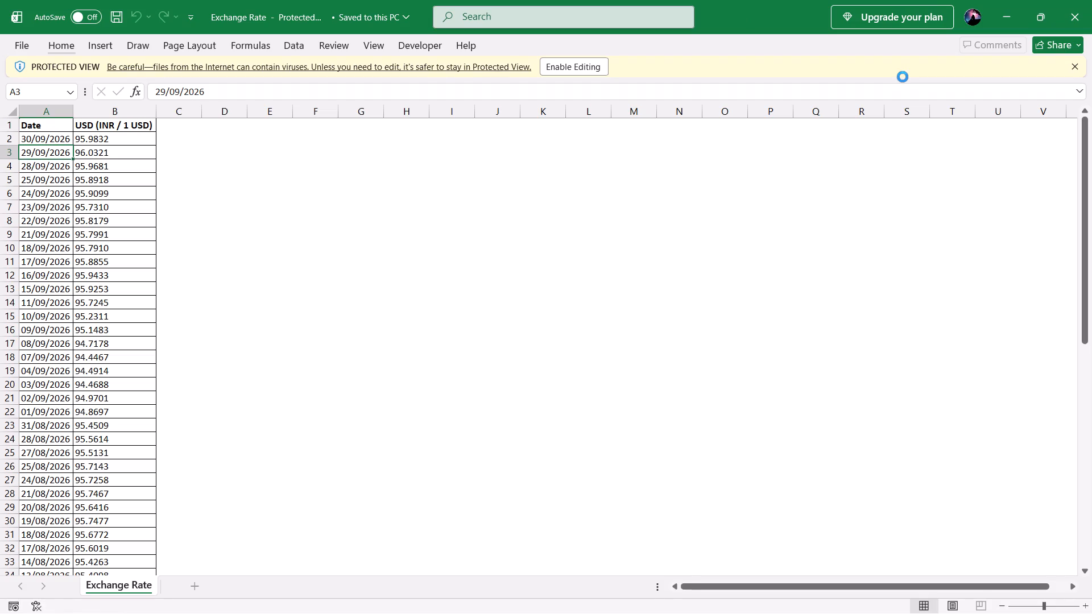
# Examine the dated USD rates in the Exchange Rate file from September 2026 back into August, returning to the newest entry.
pyautogui.press('Down')
pyautogui.press('Down')
pyautogui.press('Down')
pyautogui.press('Down')
pyautogui.press('Down')
pyautogui.press('Down')
pyautogui.press('Down')
pyautogui.press('Down')
pyautogui.press('Down')
pyautogui.press('Down')
pyautogui.press('Down')
pyautogui.press('Down')
pyautogui.press('Down')
pyautogui.press('Down')
pyautogui.press('Down')
pyautogui.press('Down')
pyautogui.press('Down')
pyautogui.press('Down')
pyautogui.press('Down')
pyautogui.press('Down')
pyautogui.press('Down')
pyautogui.press('Down')
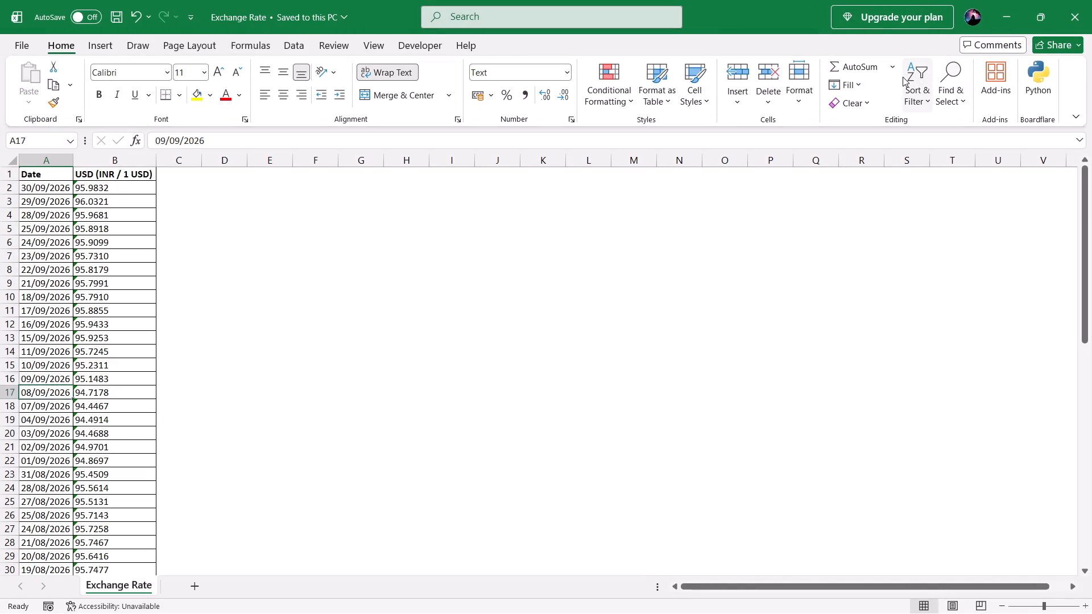
pyautogui.press('Up')
pyautogui.press('Up')
pyautogui.press('Up')
pyautogui.press('Up')
pyautogui.press('Up')
pyautogui.press('Up')
pyautogui.press('Up')
pyautogui.press('Up')
pyautogui.press('Up')
pyautogui.press('Up')
pyautogui.press('Up')
pyautogui.press('Up')
pyautogui.press('Up')
pyautogui.press('Up')
pyautogui.press('Up')
pyautogui.press('Up')
pyautogui.press('Up')
pyautogui.press('Up')
pyautogui.press('Up')
pyautogui.press('Up')
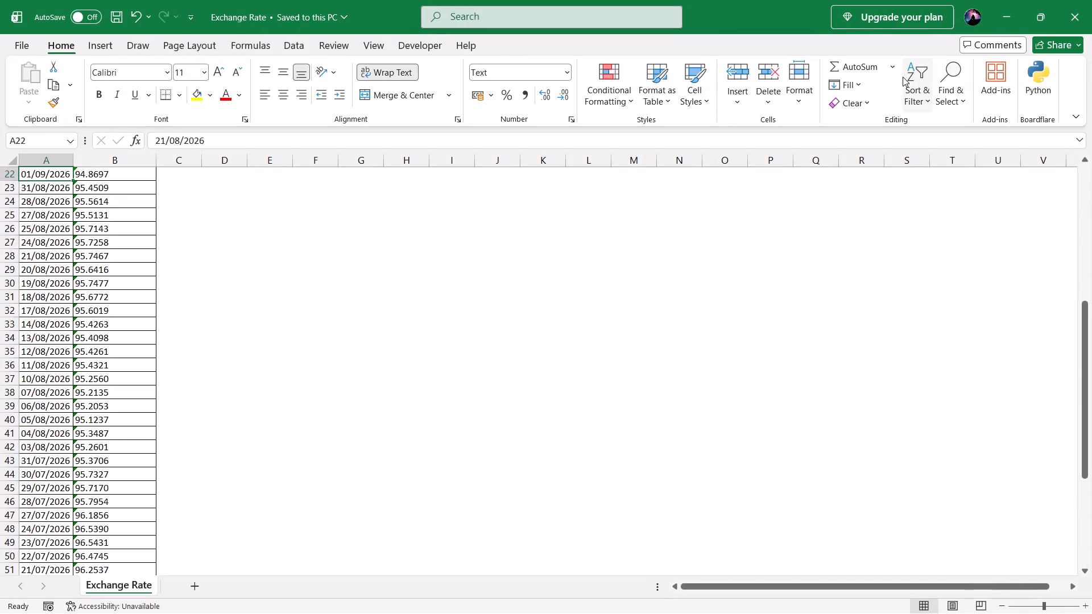
pyautogui.press('Down')
pyautogui.press('Down')
pyautogui.press('Up')
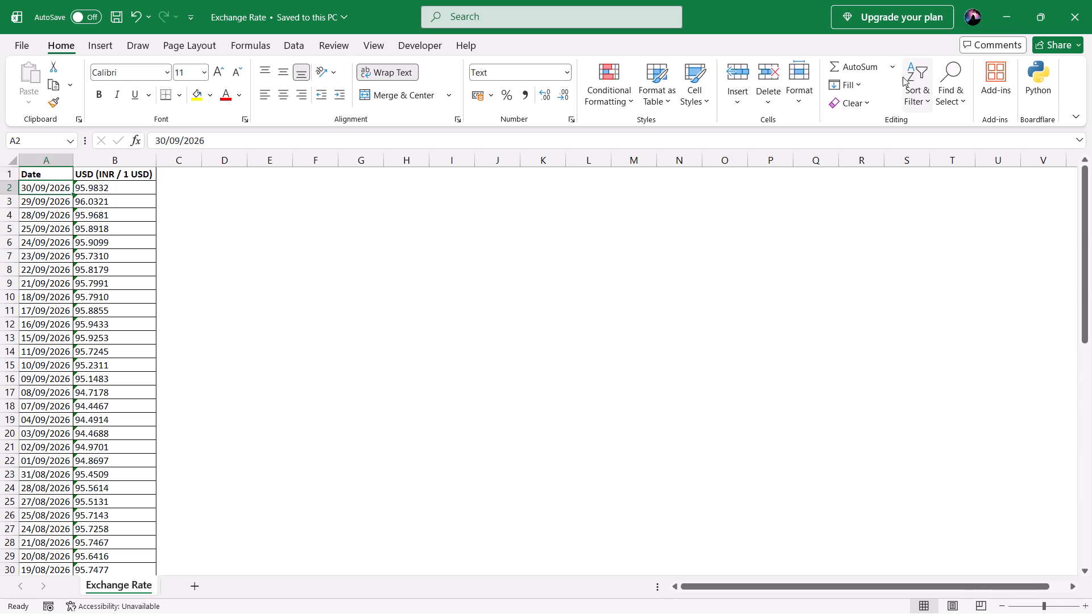
pyautogui.press('Up')
# Switch back to the usd inr rates sheet of the GCIFSCSEP26 workbook.
pyautogui.hotkey('alt', 'Tab')
pyautogui.press('Return')
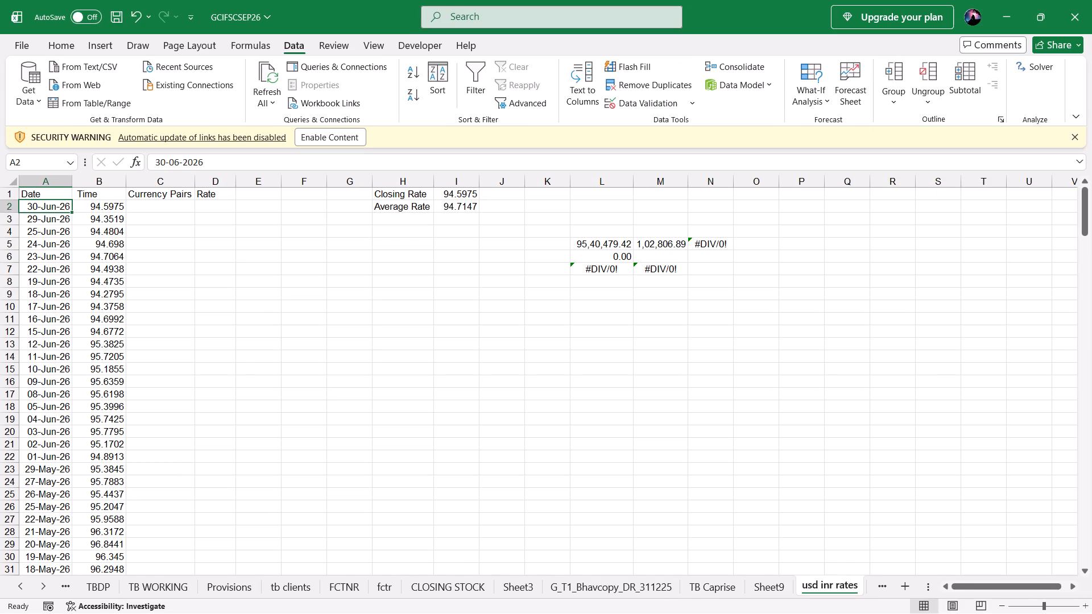
# Open the Requirment workbook from the IFSC folder in File Explorer.
pyautogui.hotkey('alt', 'Tab')
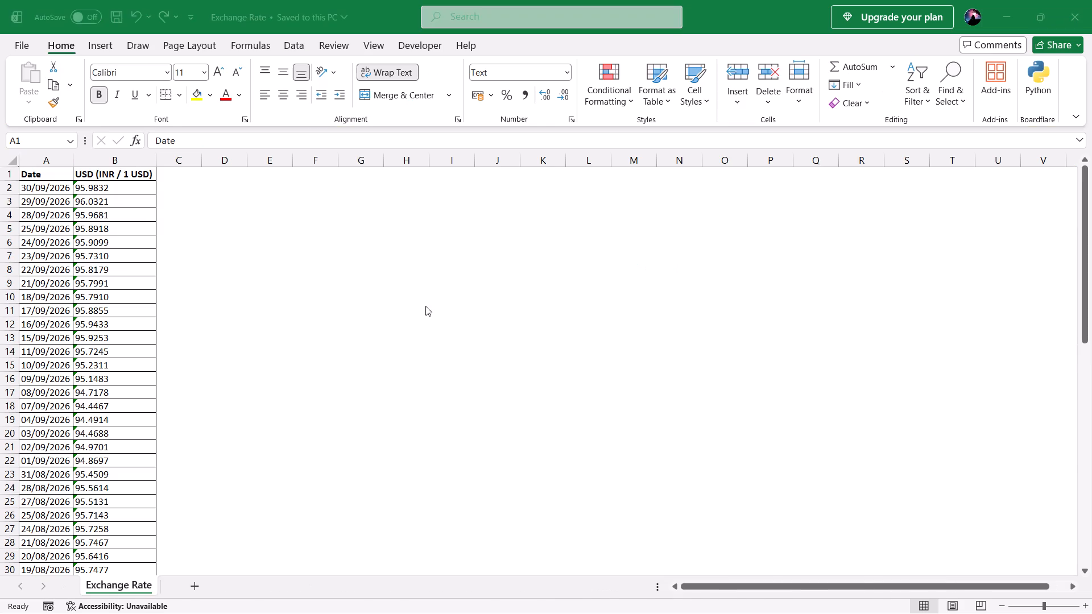
pyautogui.hotkey('alt', 'Tab')
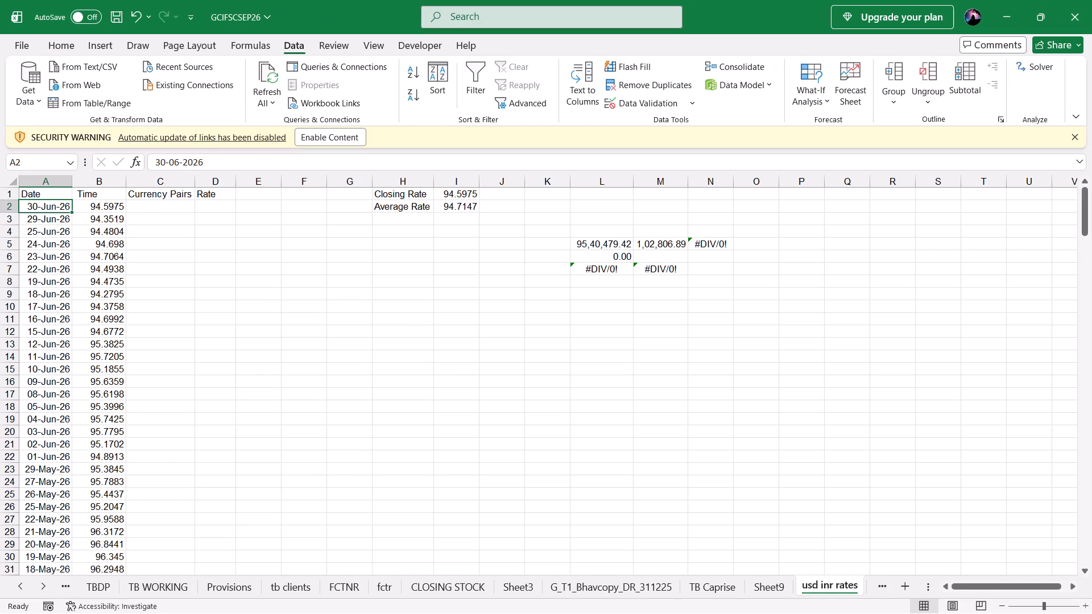
pyautogui.hotkey('alt', 'Tab')
pyautogui.hotkey('alt', 'Right')
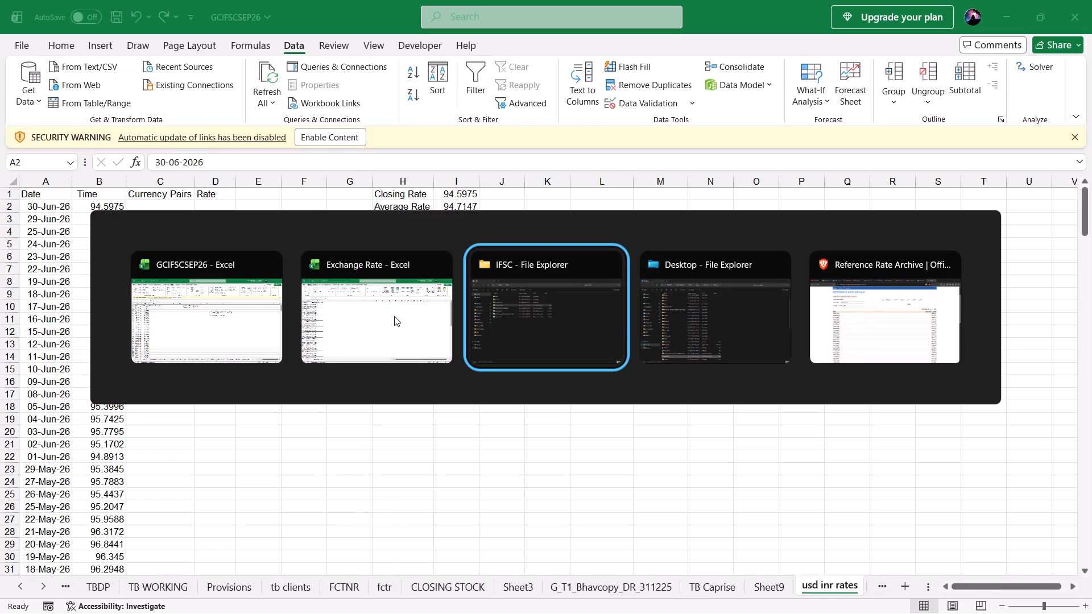
pyautogui.press('Up')
pyautogui.press('Down')
pyautogui.press('Down')
pyautogui.press('Down')
pyautogui.press('Down')
pyautogui.press('Down')
pyautogui.press('Return')
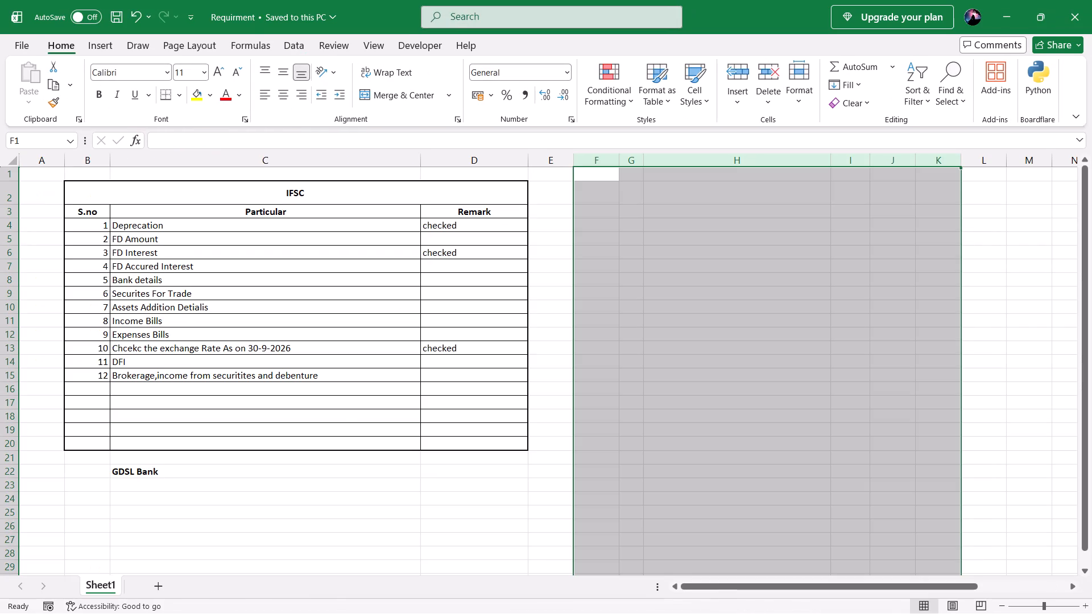
# Delete the GDSL Bank text below the IFSC checklist table.
pyautogui.press('Down')
pyautogui.press('Down')
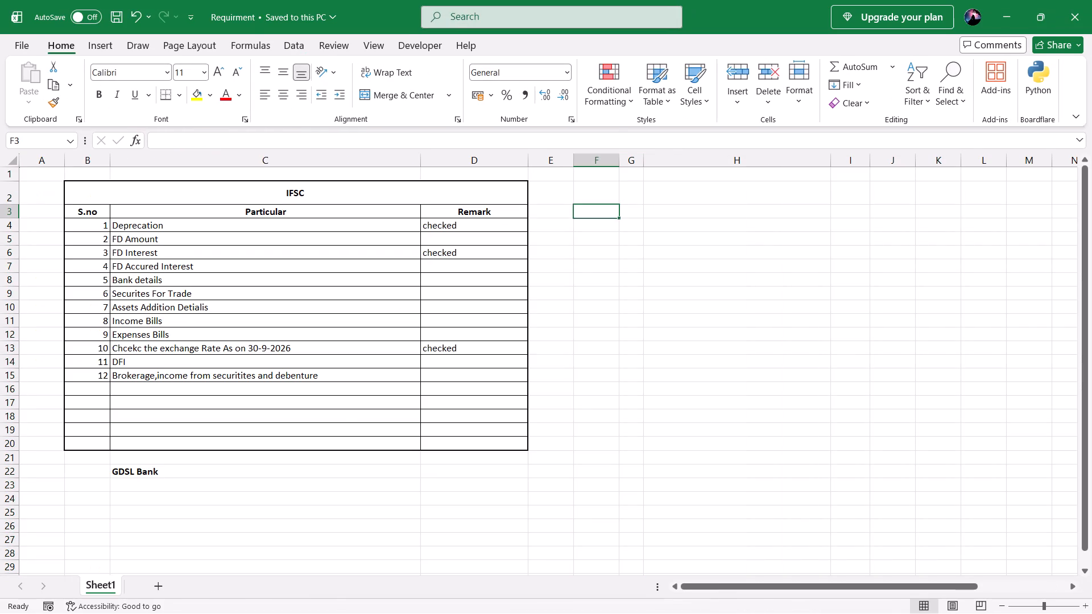
pyautogui.press('Left')
pyautogui.press('Left')
pyautogui.press('Left')
pyautogui.press('Left')
pyautogui.press('Down')
pyautogui.press('Down')
pyautogui.press('Down')
pyautogui.press('Down')
pyautogui.press('Down')
pyautogui.press('Down')
pyautogui.press('Down')
pyautogui.press('Down')
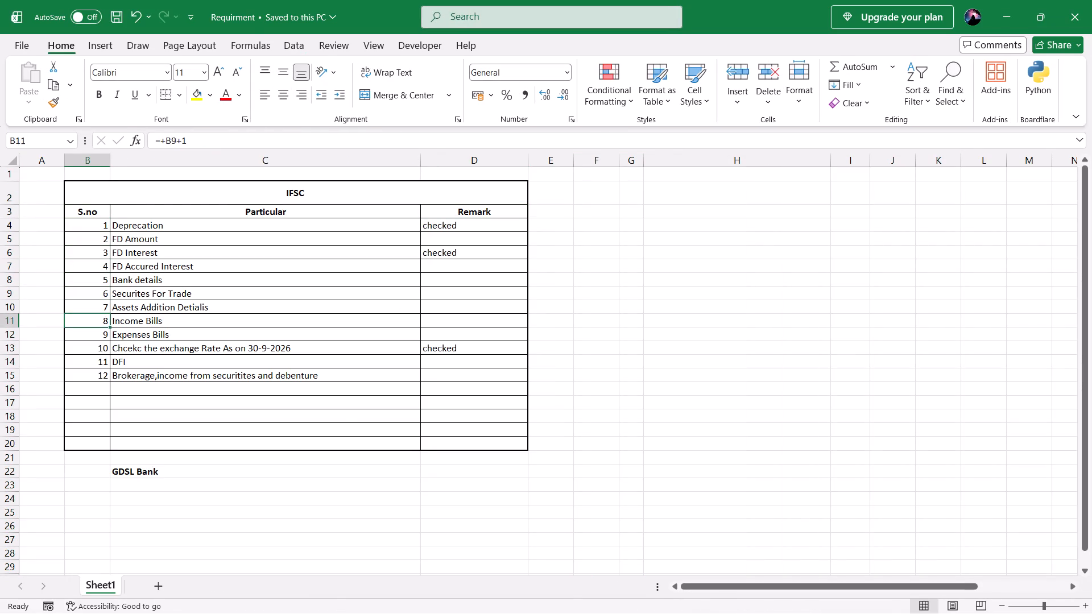
pyautogui.press('Down')
pyautogui.press('Down')
pyautogui.press('Down')
pyautogui.press('Right')
pyautogui.press('Down')
pyautogui.press('Down')
pyautogui.press('Down')
pyautogui.press('Down')
pyautogui.press('Down')
pyautogui.press('Down')
pyautogui.press('Down')
pyautogui.press('Down')
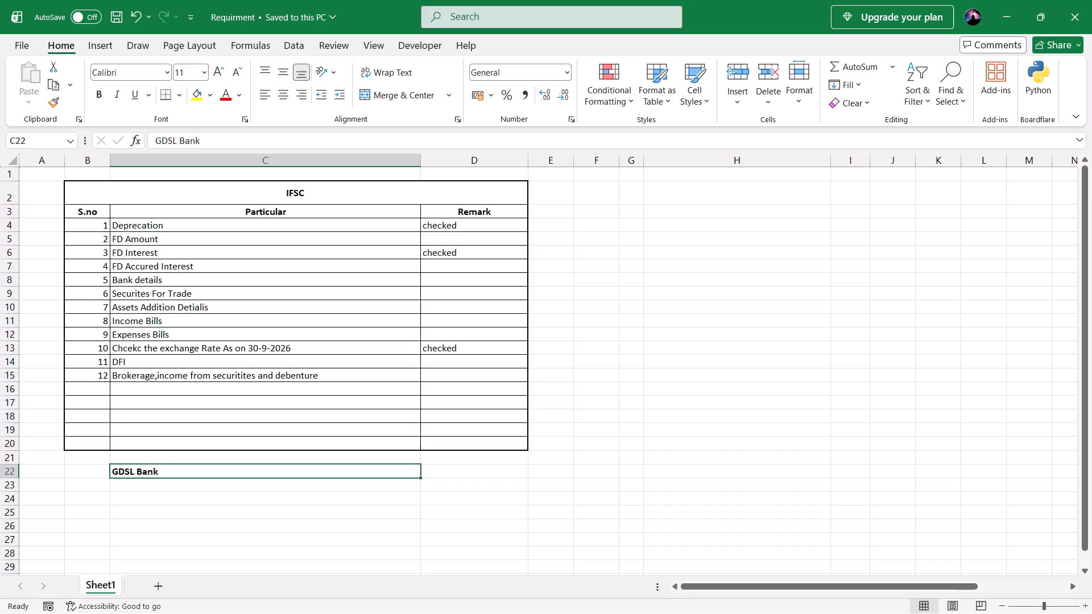
pyautogui.press('Delete')
pyautogui.press('Delete')
pyautogui.press('Down')
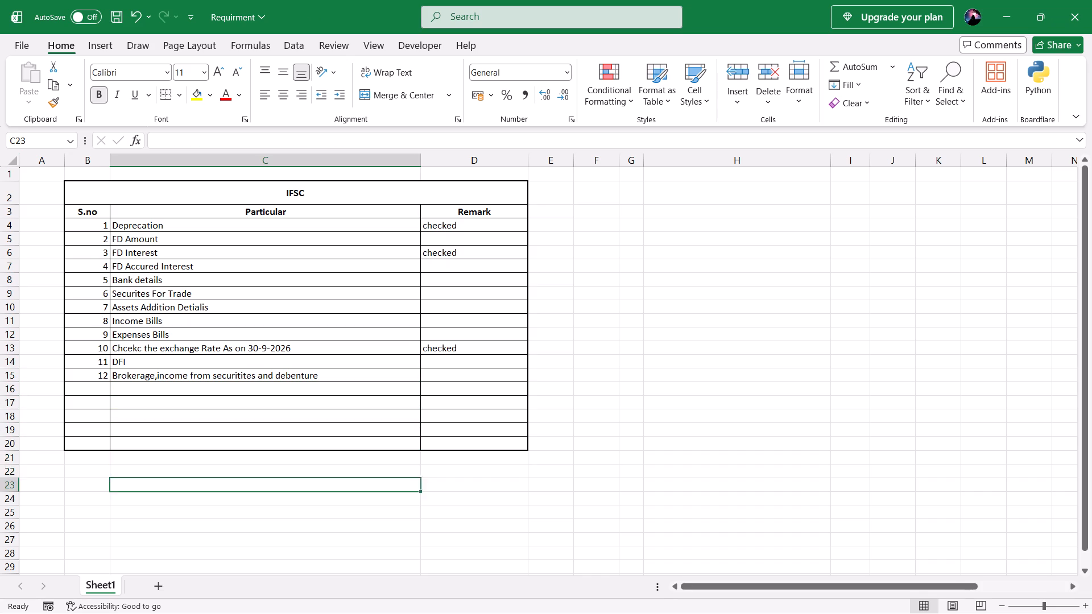
# Rename the IFSC checklist worksheet as Requirement.
pyautogui.press('Down')
pyautogui.press('Down')
pyautogui.press('Down')
pyautogui.hotkey('alt', 'h')
pyautogui.write('or')
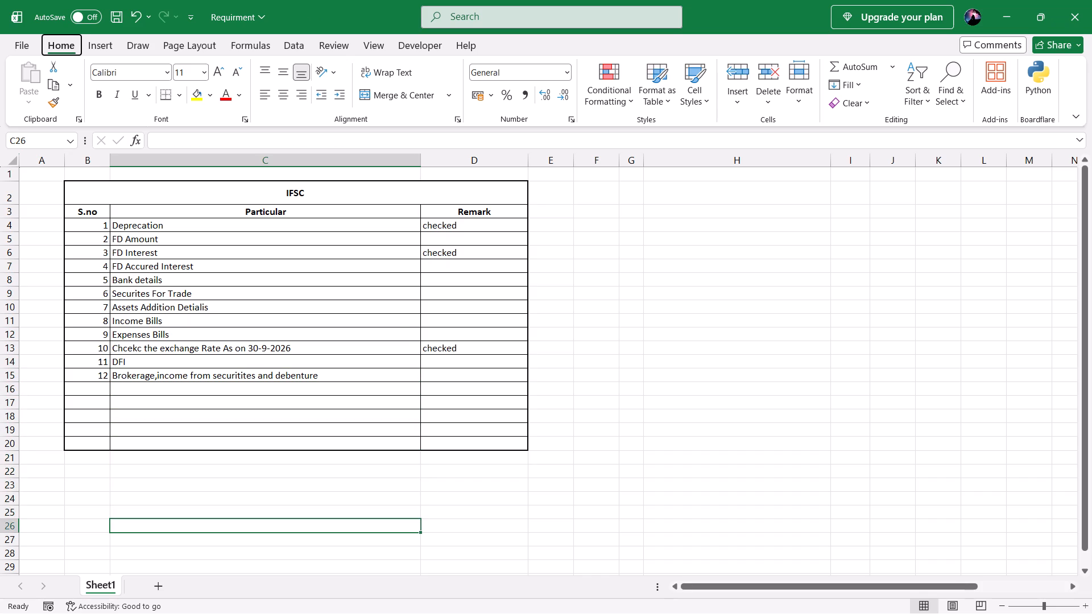
pyautogui.write('Requiremnet')
pyautogui.press('BackSpace')
pyautogui.press('BackSpace')
pyautogui.press('BackSpace')
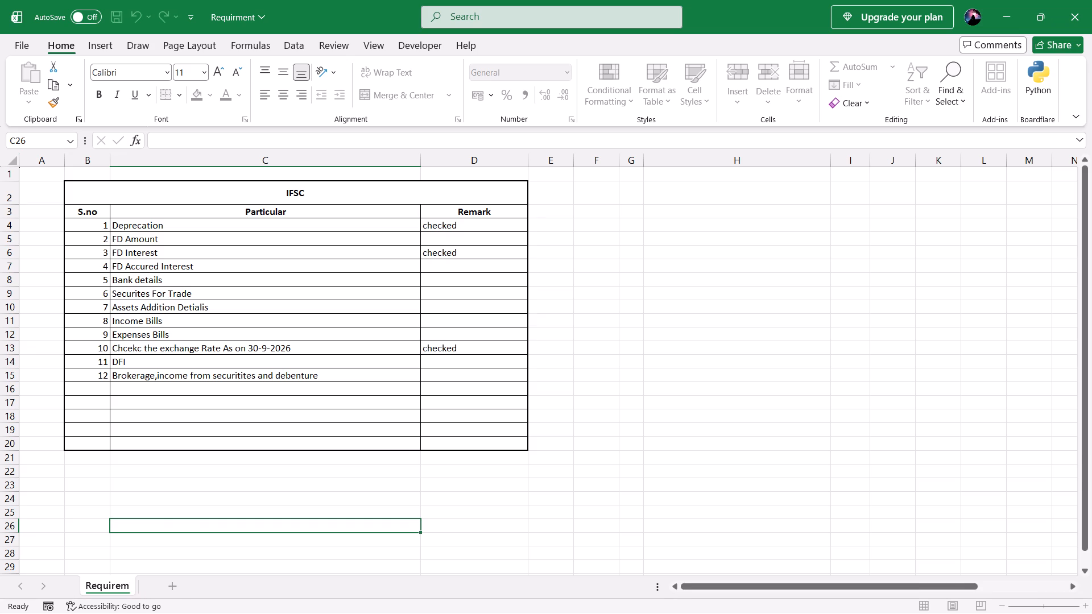
pyautogui.write('ent')
pyautogui.press('Return')
pyautogui.press('\\')
pyautogui.press('Escape')
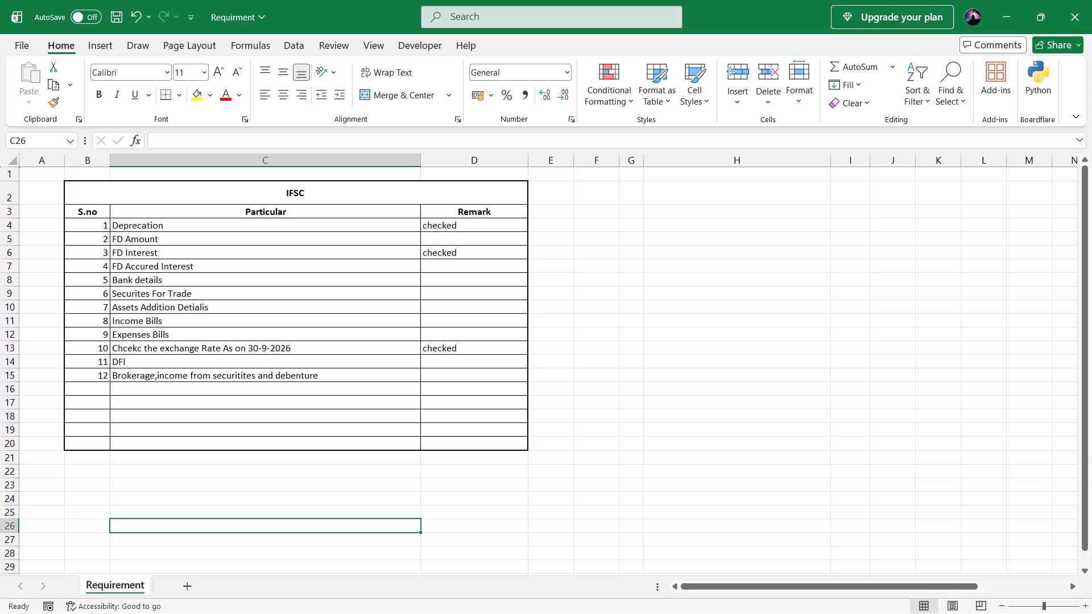
pyautogui.press('F2')
pyautogui.press('Escape')
pyautogui.write('hor')
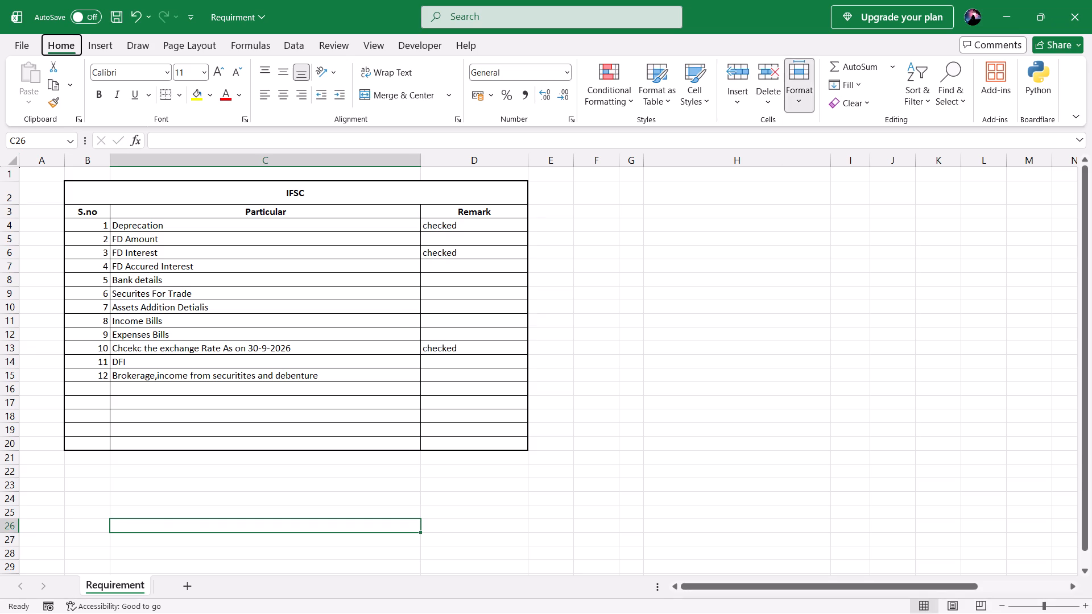
pyautogui.write('Requirement')
pyautogui.press('Return')
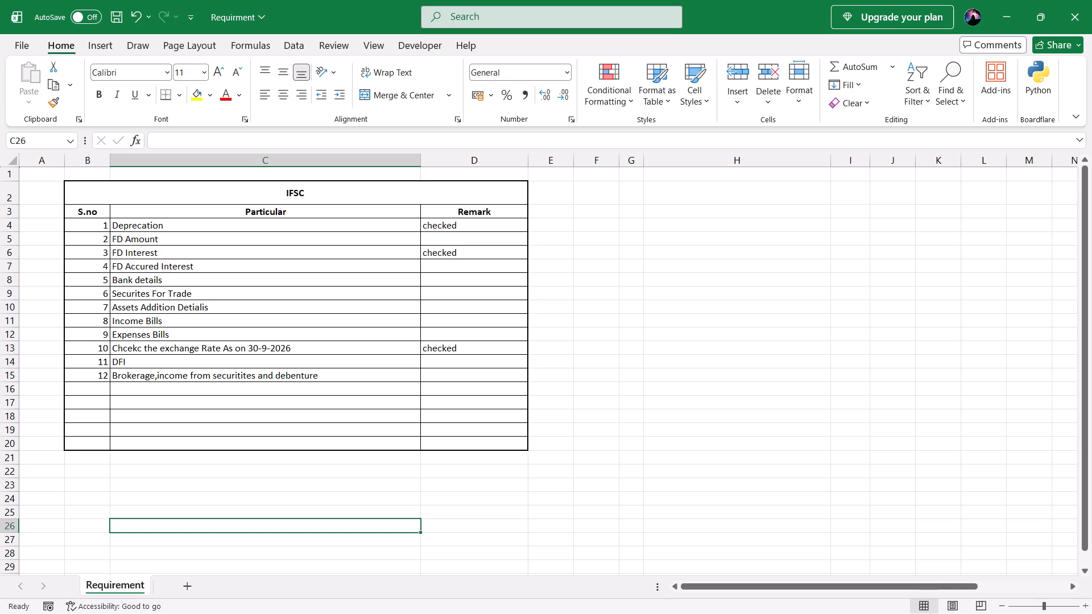
# Copy the whole Requirement sheet into a new worksheet, pasting its values and its formats.
pyautogui.hotkey('ctrl', 'a')
pyautogui.hotkey('ctrl', 'c')
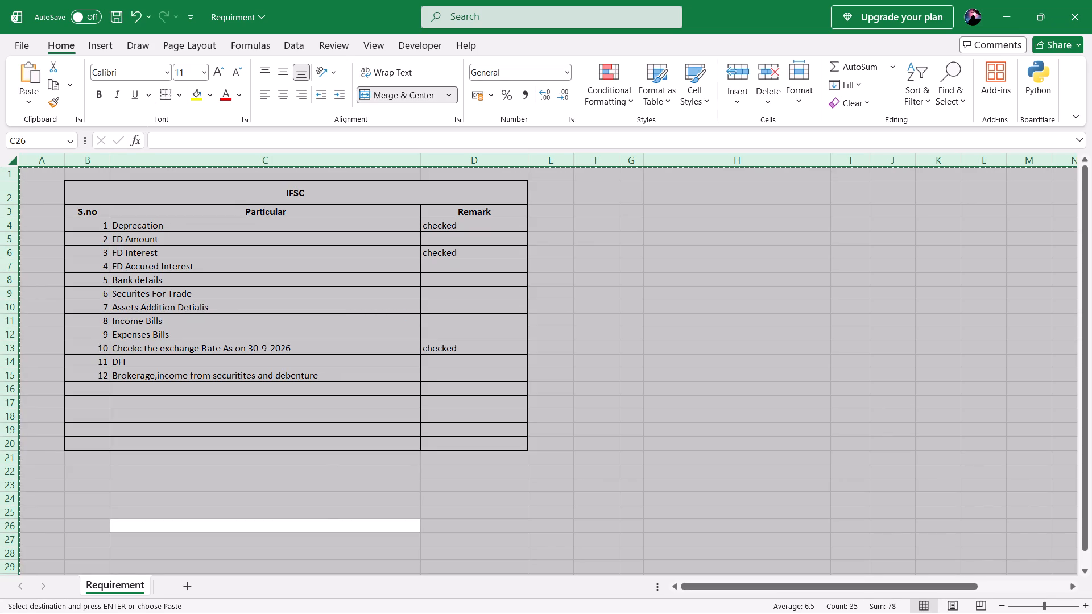
pyautogui.write('his')
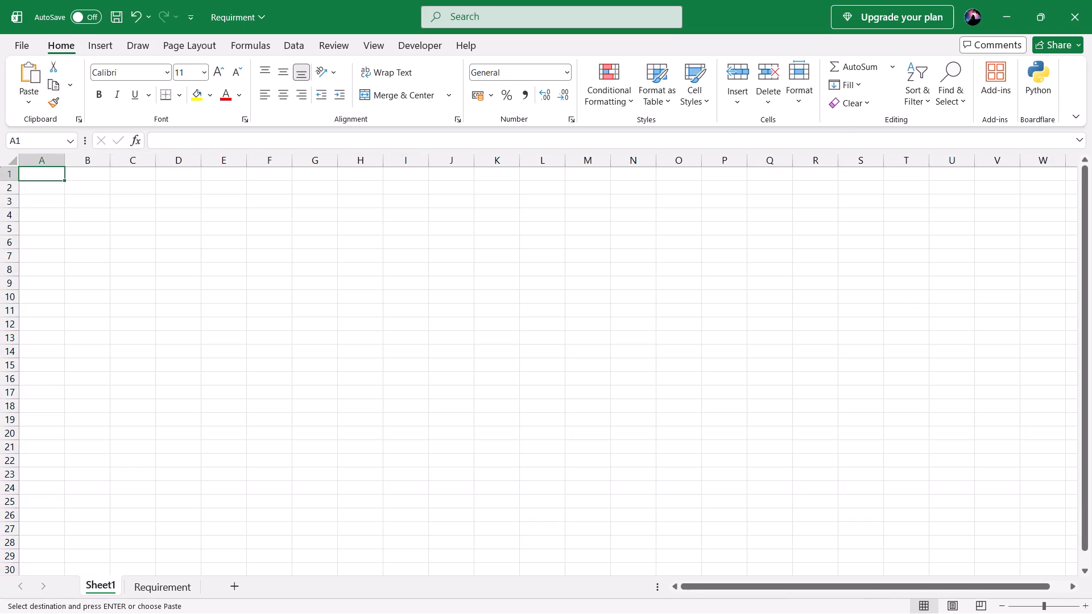
pyautogui.hotkey('ctrl', 'alt', 'v')
pyautogui.press('v')
pyautogui.press('Return')
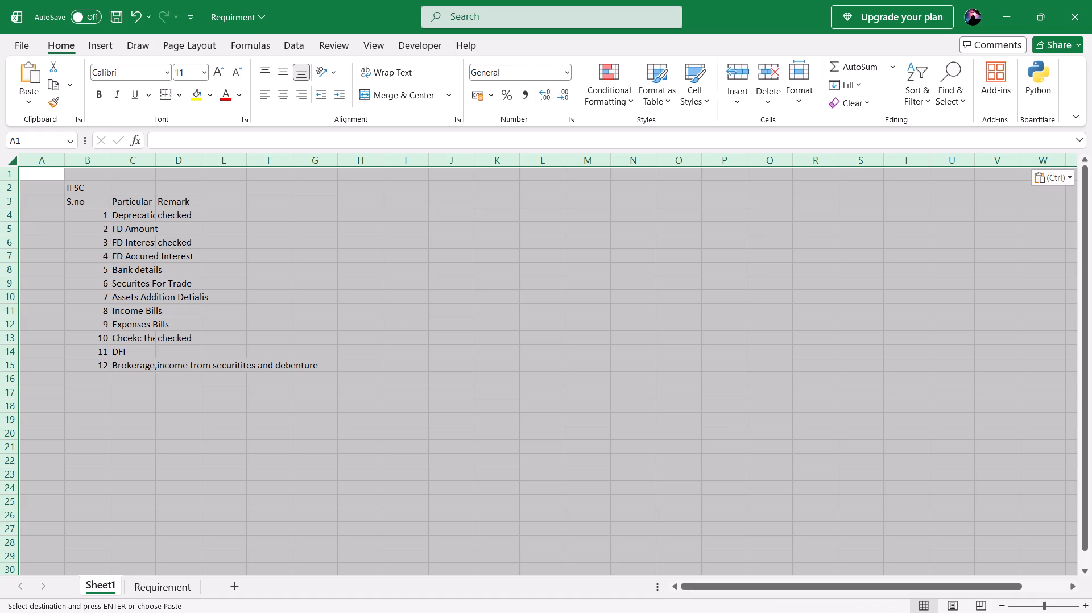
pyautogui.hotkey('ctrl', 'alt', 'v')
pyautogui.press('t')
pyautogui.press('Return')
pyautogui.write('hoi')
pyautogui.hotkey('ctrl', 'z')
pyautogui.press('Down')
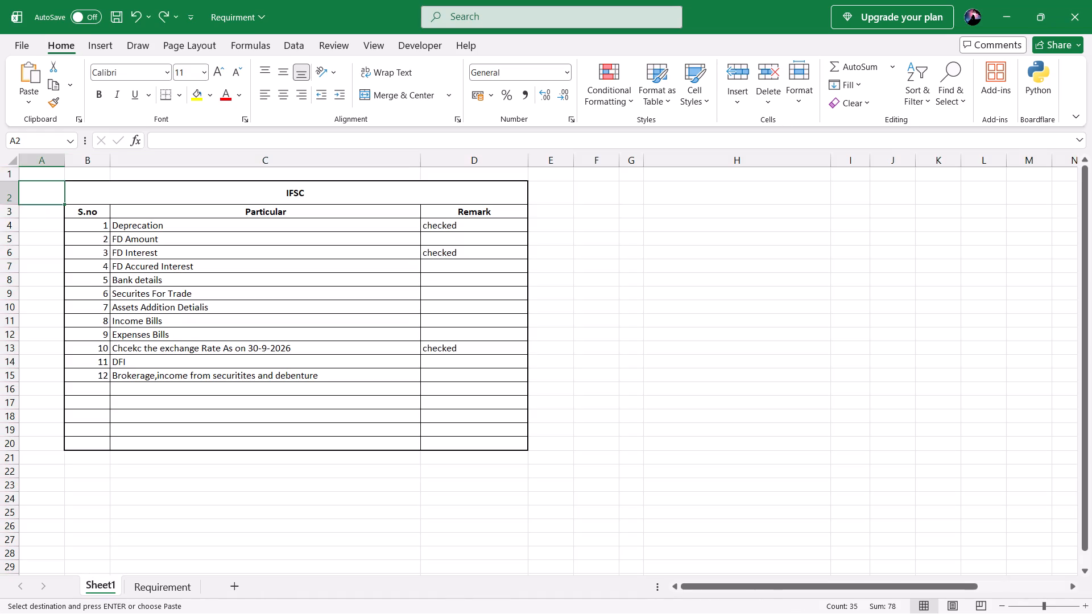
# Clear all serial numbers, particulars and remarks below the header row of the copied table, and save the workbook.
pyautogui.press('Right')
pyautogui.press('Down')
pyautogui.press('Down')
pyautogui.press('Right')
pyautogui.hotkey('shift', 'Left')
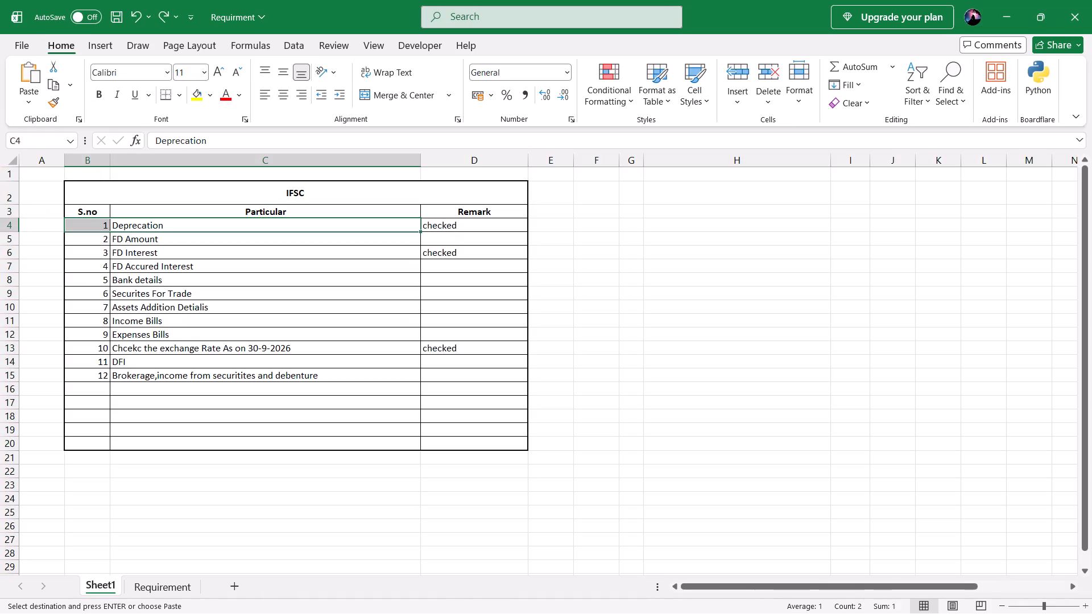
pyautogui.hotkey('shift', 'Down')
pyautogui.press('Left')
pyautogui.hotkey('shift', 'Down')
pyautogui.hotkey('shift', 'Right')
pyautogui.hotkey('shift', 'Right')
pyautogui.hotkey('shift', 'Down')
pyautogui.hotkey('shift', 'Down')
pyautogui.hotkey('shift', 'Down')
pyautogui.hotkey('shift', 'Down')
pyautogui.hotkey('shift', 'Down')
pyautogui.hotkey('shift', 'Down')
pyautogui.hotkey('shift', 'Down')
pyautogui.hotkey('shift', 'Down')
pyautogui.hotkey('shift', 'Down')
pyautogui.hotkey('shift', 'Down')
pyautogui.hotkey('shift', 'Down')
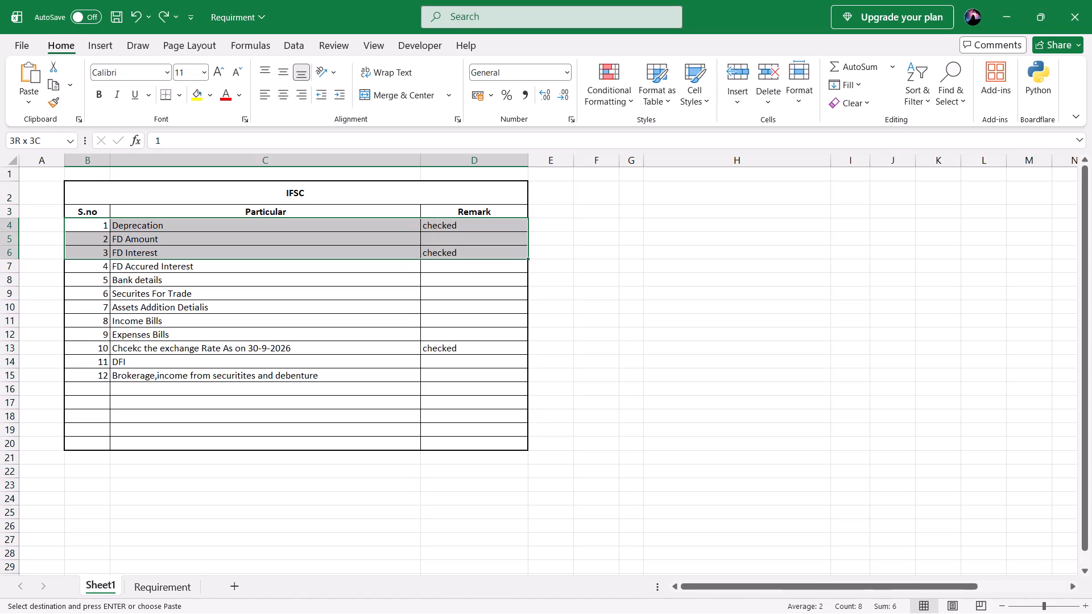
pyautogui.press('Delete')
pyautogui.hotkey('ctrl', 's')
# Change the merged title of the emptied table on Sheet1 to IFSC-Observation.
pyautogui.press('Down')
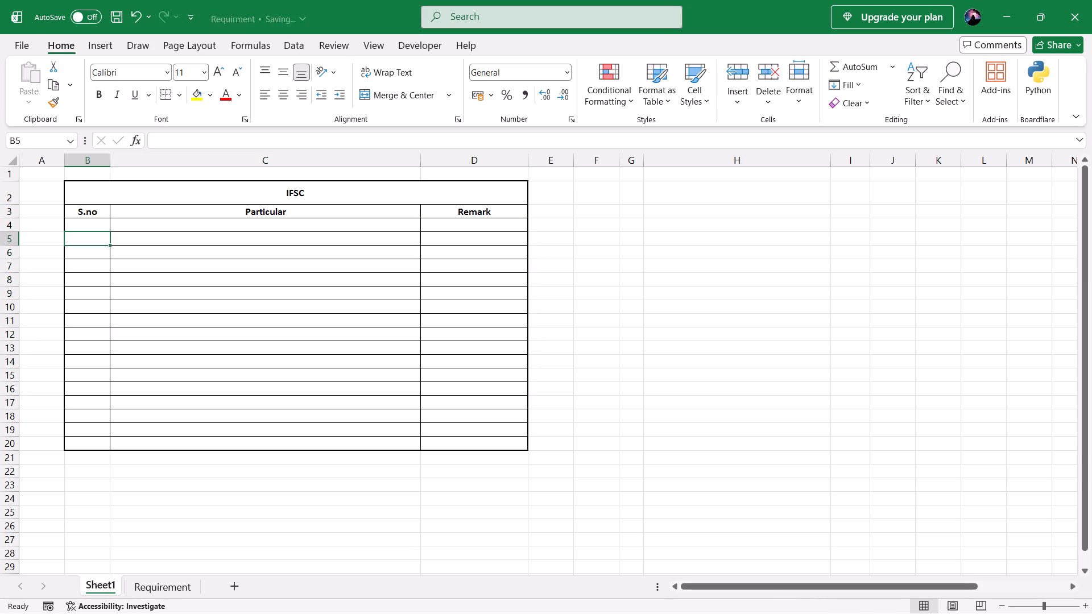
pyautogui.press('Left')
pyautogui.press('Right')
pyautogui.press('Up')
pyautogui.press('Right')
pyautogui.press('Right')
pyautogui.press('Up')
pyautogui.press('Up')
pyautogui.press('F2')
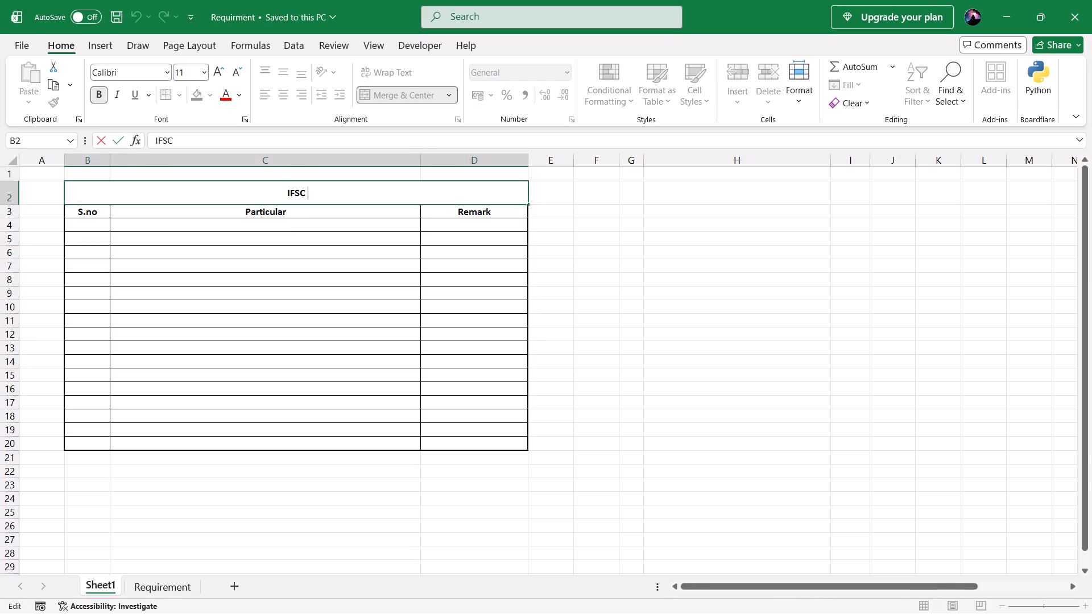
pyautogui.press('BackSpace')
pyautogui.write('-Observation')
pyautogui.press('Return')
pyautogui.press('Up')
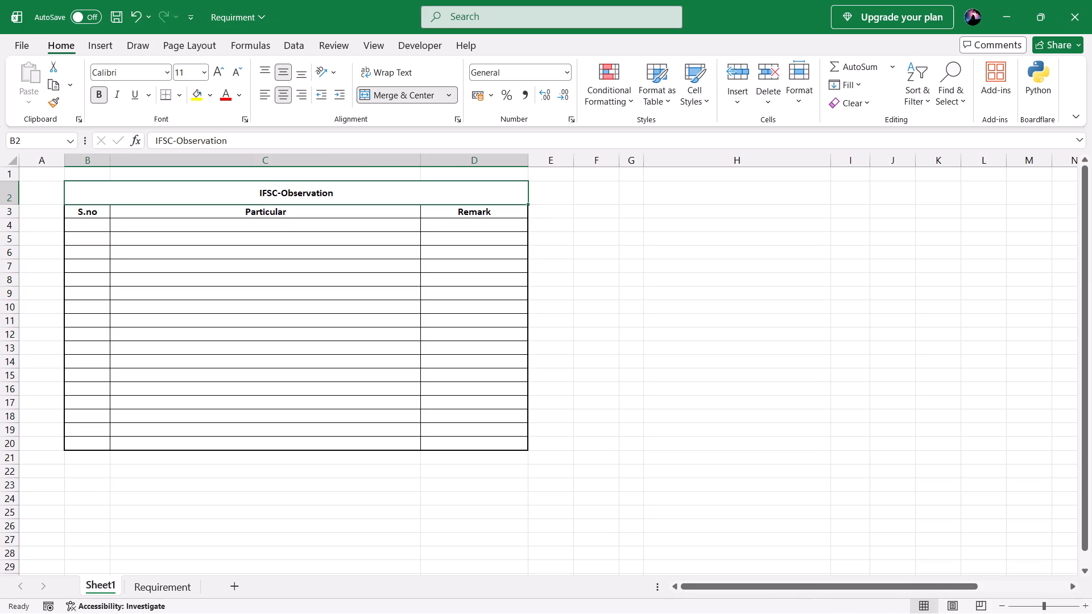
# Fill the IFSC-Observation title cell with a light blue theme colour.
pyautogui.click(213, 95)
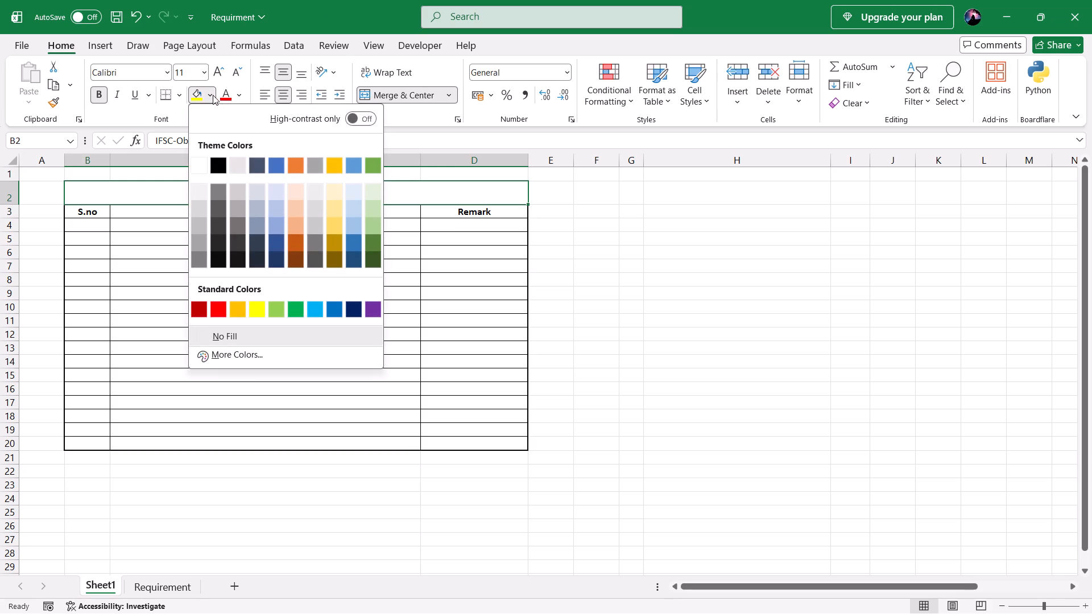
pyautogui.click(279, 207)
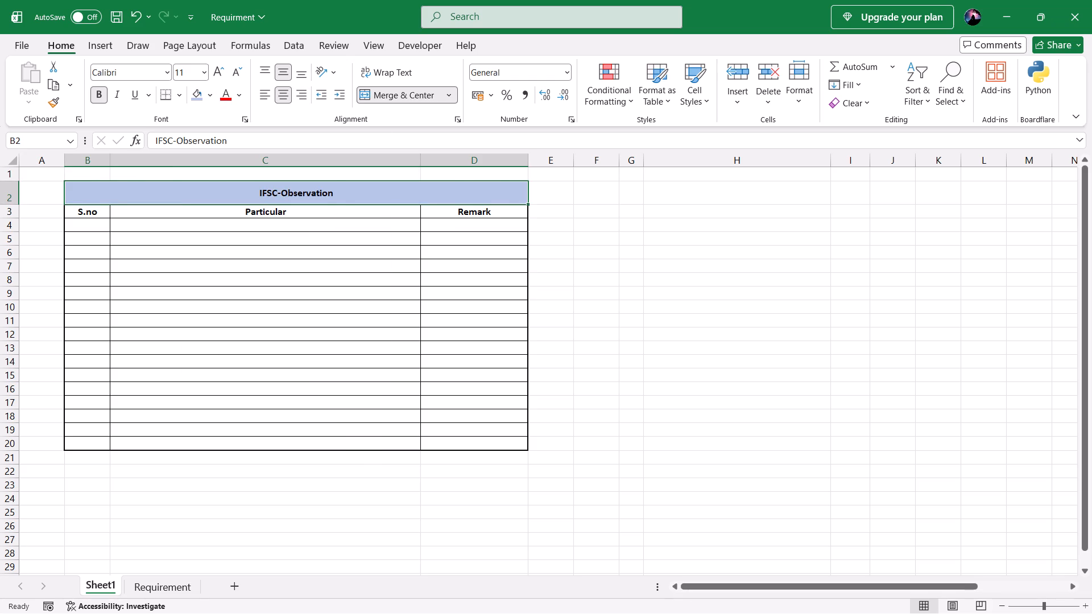
pyautogui.hotkey('ctrl', 'x')
pyautogui.hotkey('ctrl', 'c')
# Enter observation number 1 in the table's first row with the particular "Exchanges Rates Are Not Updated".
pyautogui.click(94, 220)
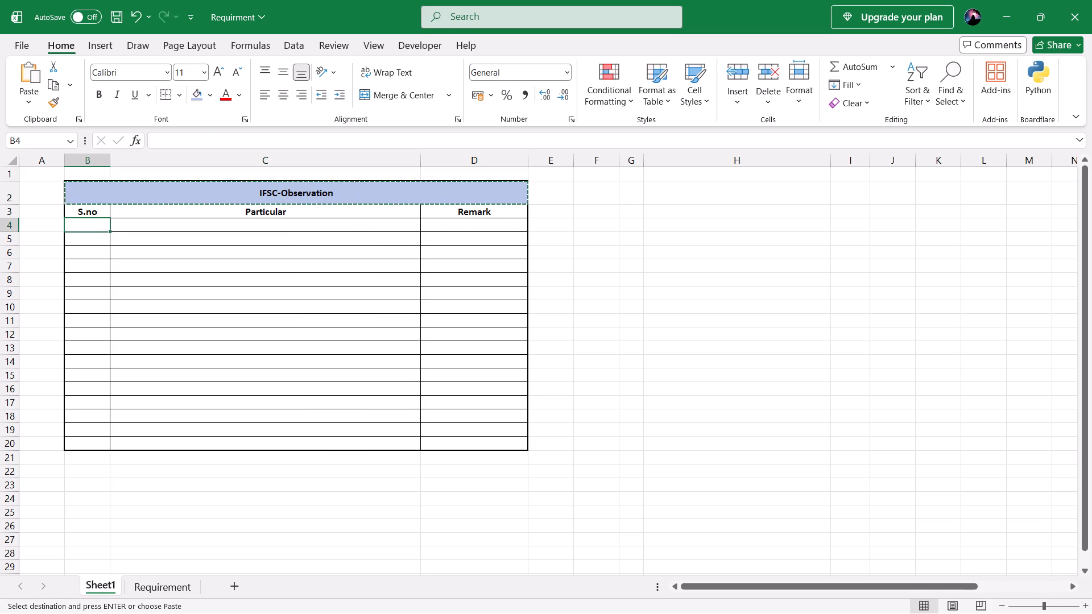
pyautogui.press('1')
pyautogui.press('Return')
pyautogui.press('Right')
pyautogui.press('Up')
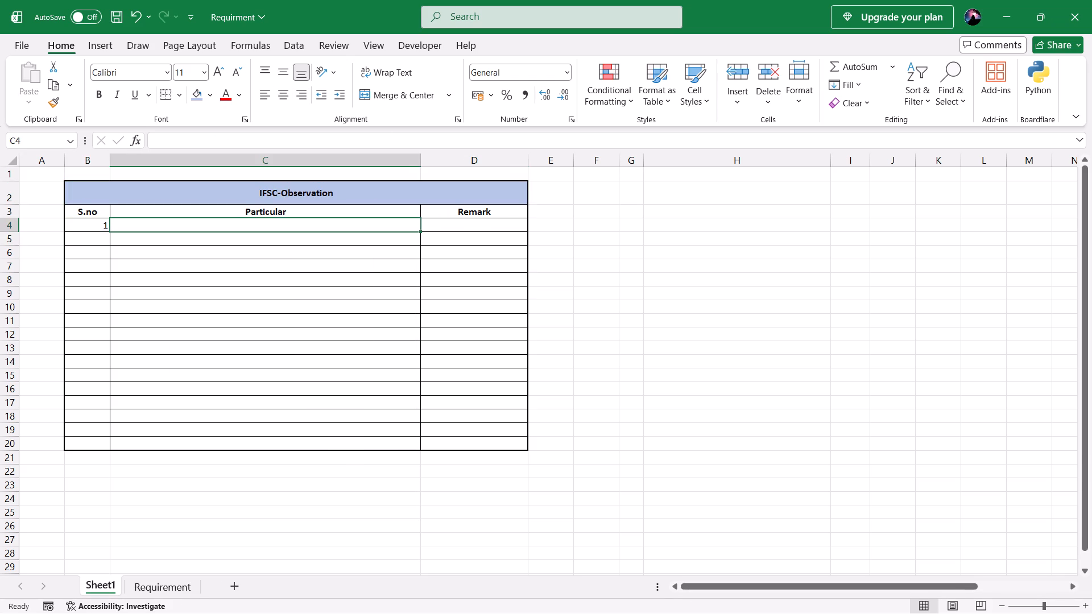
pyautogui.write('Exchanges')
pyautogui.press('space')
pyautogui.write('Rates')
pyautogui.press('space')
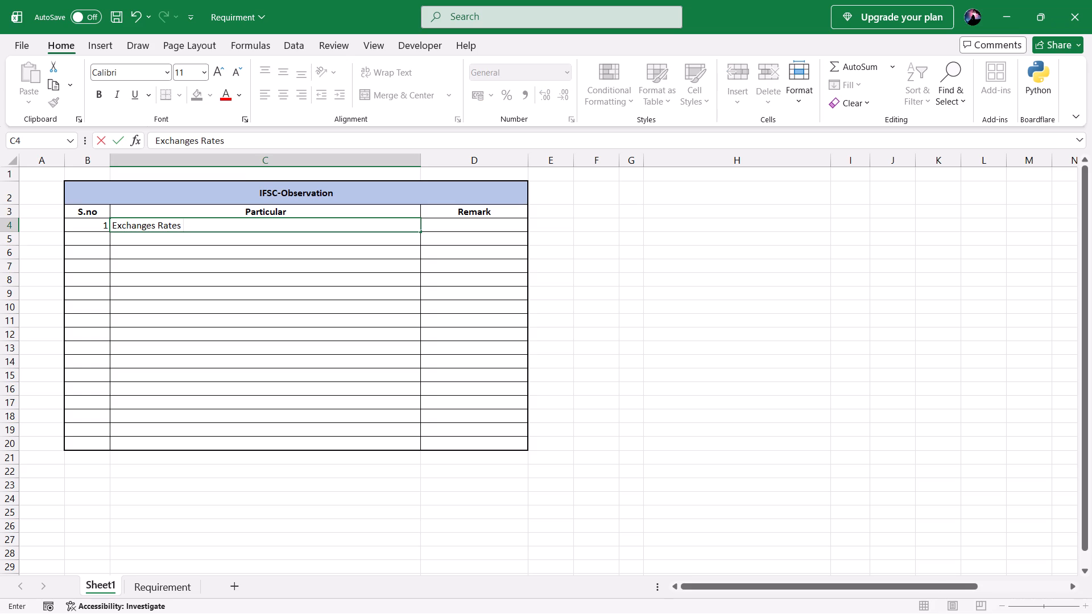
pyautogui.write('ARE')
pyautogui.press('space')
pyautogui.press('BackSpace')
pyautogui.press('BackSpace')
pyautogui.press('BackSpace')
pyautogui.press('BackSpace')
pyautogui.write('Are Not Updated')
pyautogui.press('Return')
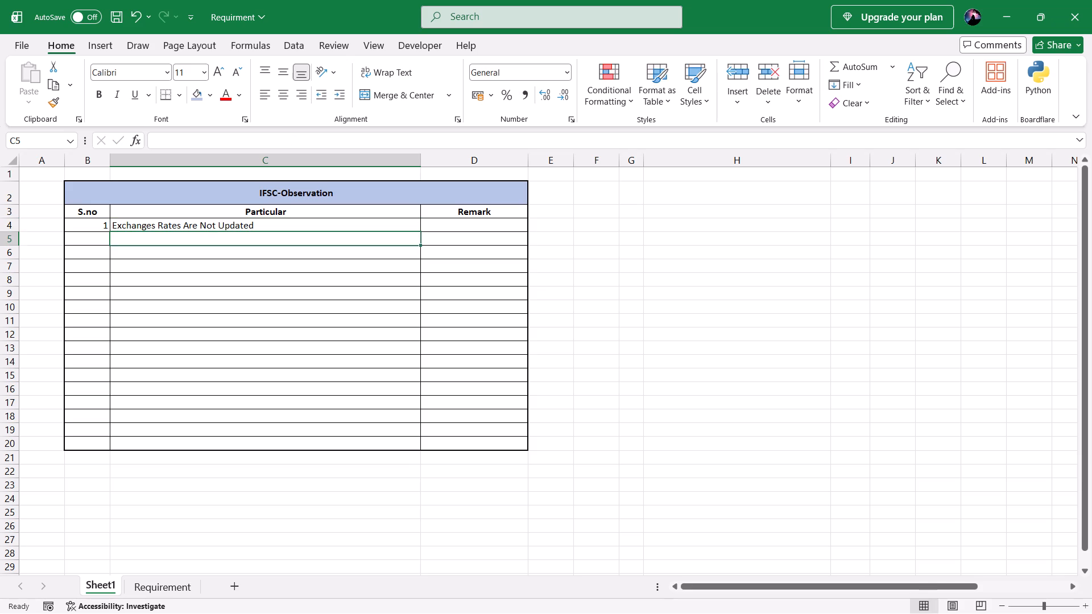
# Hide the gridlines on the IFSC-Observation sheet and save the workbook.
pyautogui.press('Up')
pyautogui.press('Up')
pyautogui.press('Right')
pyautogui.press('Down')
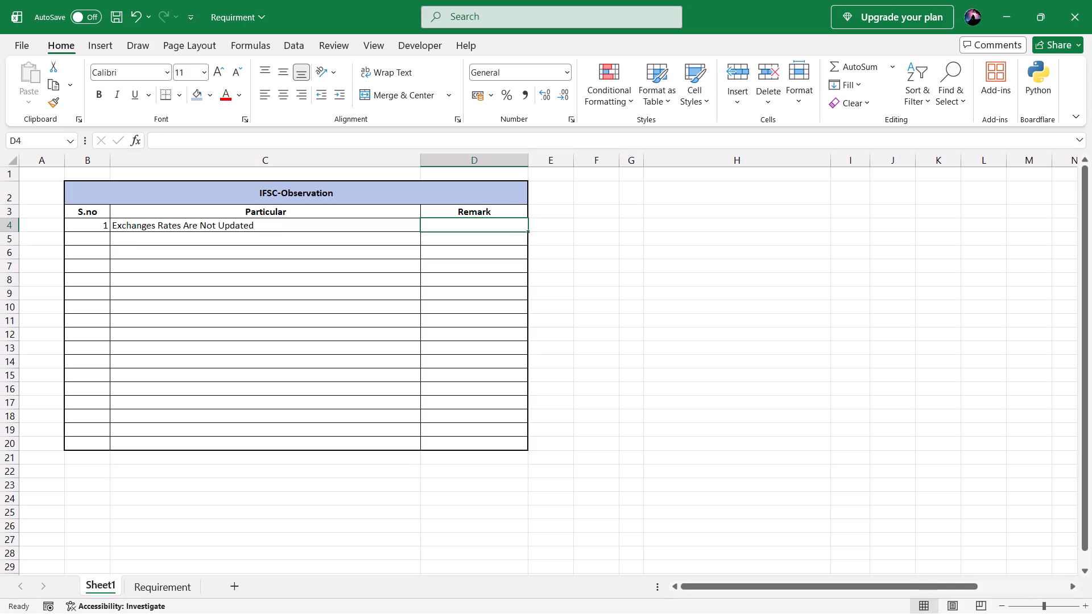
pyautogui.hotkey('alt', 'w')
pyautogui.write('vg')
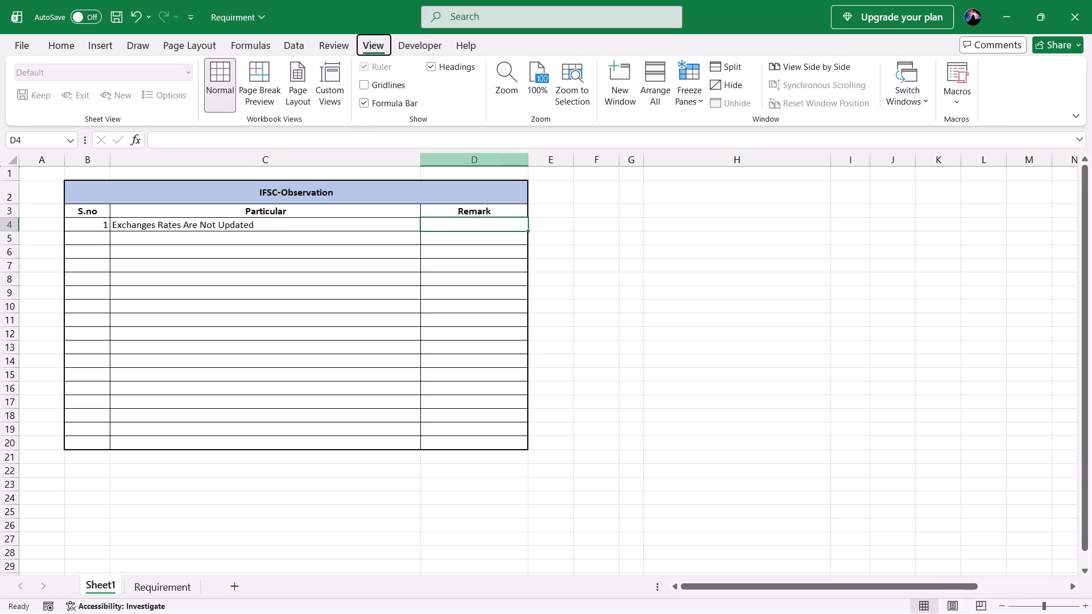
pyautogui.hotkey('ctrl', 's')
# Widen the Remark column of the observation table and save the workbook.
pyautogui.moveTo(532, 155); pyautogui.dragTo(599, 161)
pyautogui.click(446, 320)
pyautogui.hotkey('ctrl', 's')
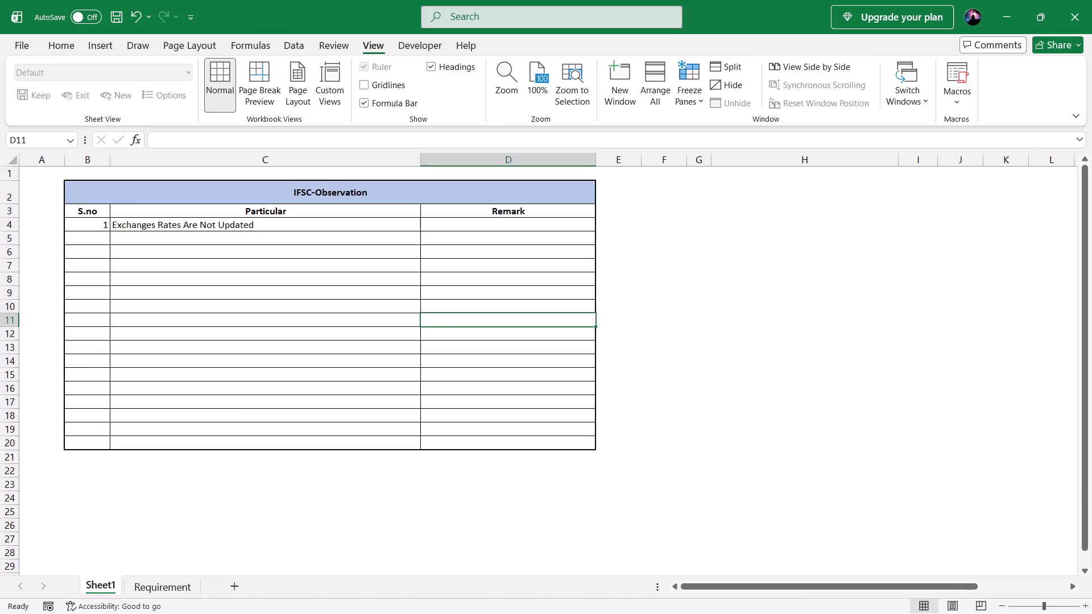
# Return to the usd inr rates sheet of GCIFSCSEP26 and examine the formula in the Average Rate cell.
pyautogui.hotkey('alt', 'Tab')
pyautogui.press('Down')
pyautogui.press('Right')
pyautogui.hotkey('alt', 'Tab')
pyautogui.hotkey('alt', 'Right')
pyautogui.hotkey('alt', 'Right')
pyautogui.hotkey('alt', 'Left')
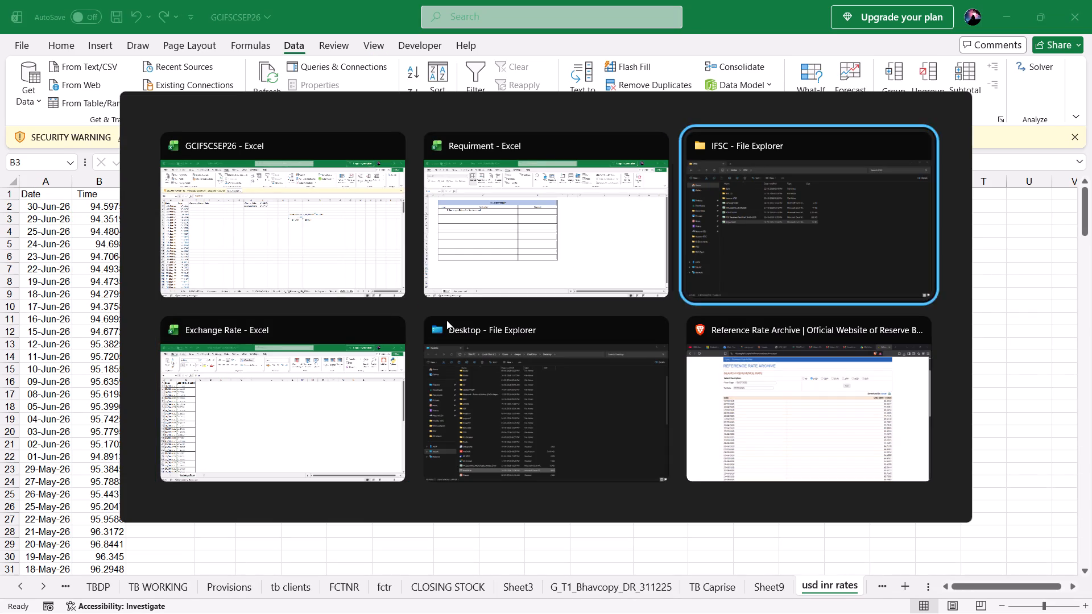
pyautogui.hotkey('alt', 'Left')
pyautogui.hotkey('alt', 'Down')
pyautogui.hotkey('alt', 'Left')
pyautogui.hotkey('alt', 'Up')
pyautogui.hotkey('alt', 'Down')
pyautogui.hotkey('alt', 'Up')
pyautogui.press('Down')
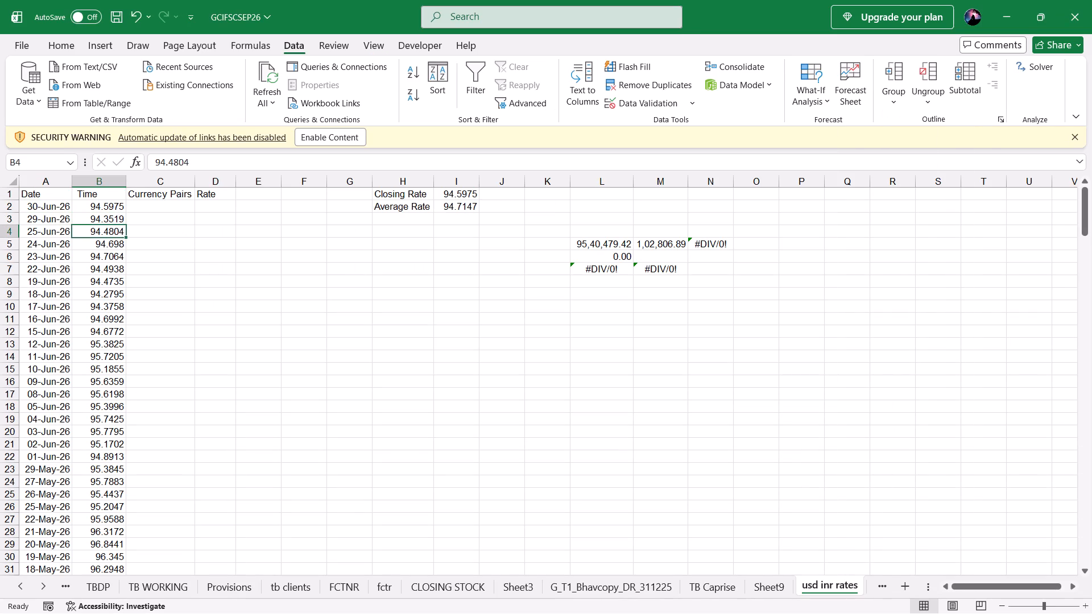
pyautogui.press('Right')
pyautogui.press('Right')
pyautogui.press('Right')
pyautogui.press('Right')
pyautogui.press('Up')
pyautogui.press('Right')
pyautogui.press('Right')
pyautogui.press('Right')
pyautogui.press('Up')
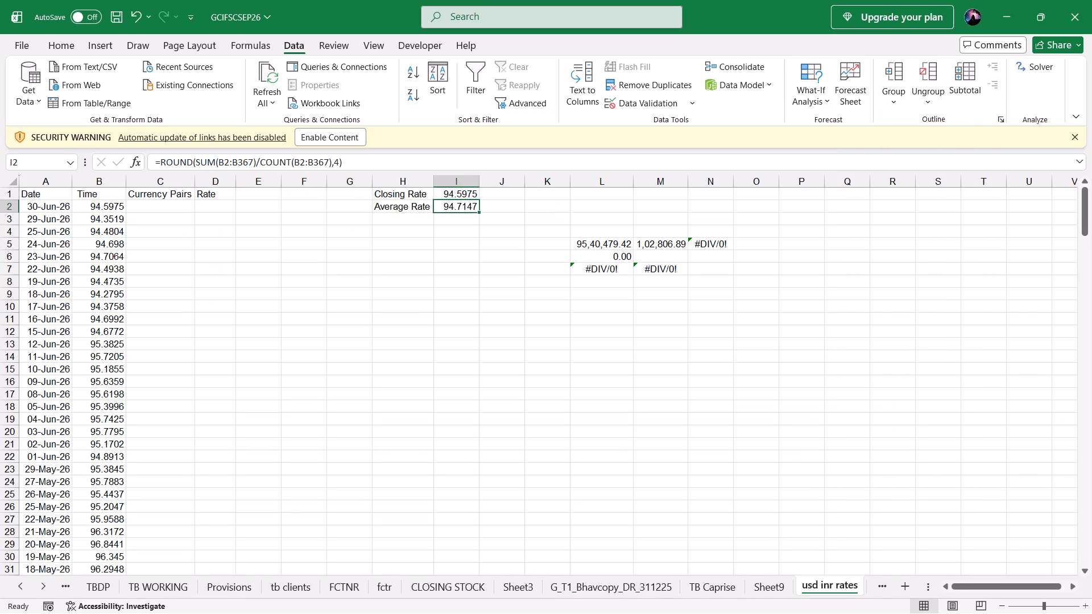
# Copy the Closing Rate and Average Rate cells H1:I2 from the usd inr rates sheet and switch to the Exchange Rate workbook.
pyautogui.press('Left')
pyautogui.press('Up')
pyautogui.hotkey('shift', 'Right')
pyautogui.hotkey('shift', 'Down')
pyautogui.hotkey('ctrl', 'c')
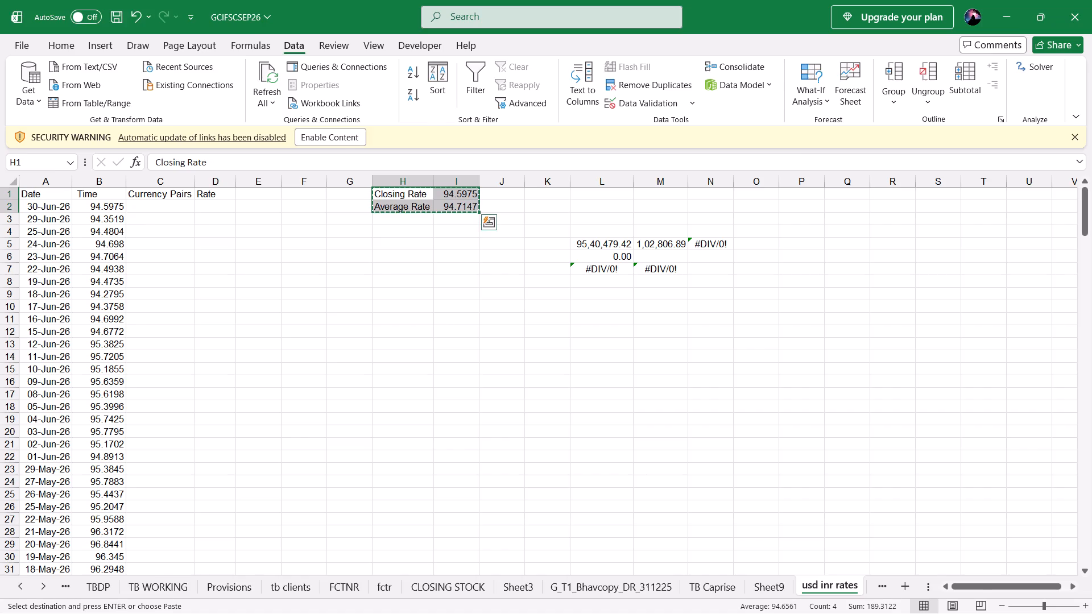
pyautogui.hotkey('alt', 'Tab')
pyautogui.press('Right')
pyautogui.hotkey('alt', 'Tab')
pyautogui.hotkey('alt', 'Right')
pyautogui.hotkey('alt', 'Left')
pyautogui.hotkey('alt', 'Down')
pyautogui.hotkey('alt', 'Left')
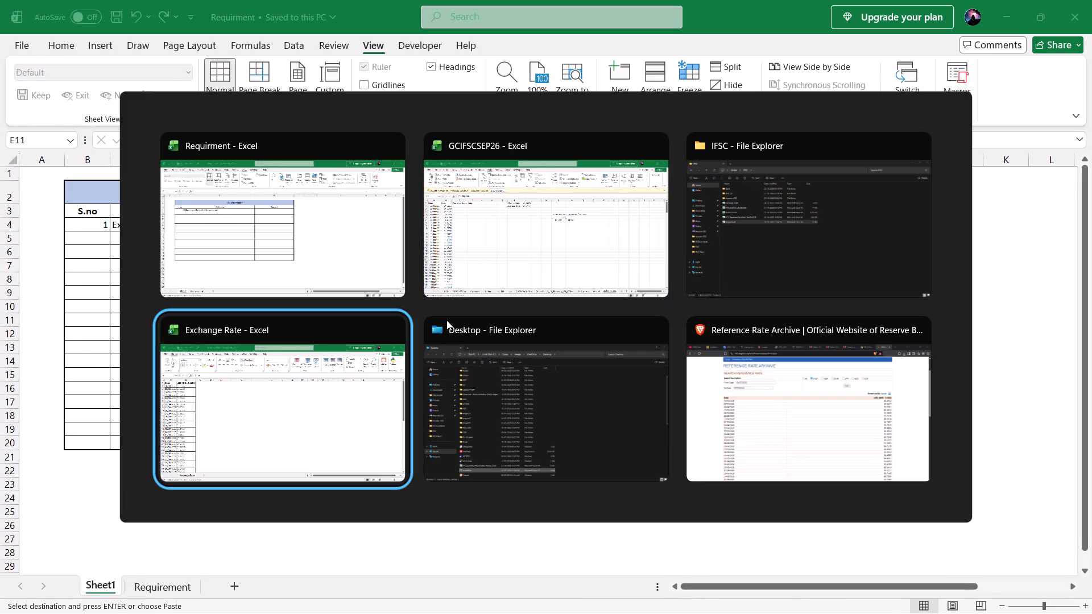
pyautogui.press('Right')
pyautogui.press('Right')
pyautogui.press('Right')
pyautogui.press('Right')
pyautogui.press('Right')
pyautogui.press('Right')
pyautogui.press('Down')
pyautogui.press('Right')
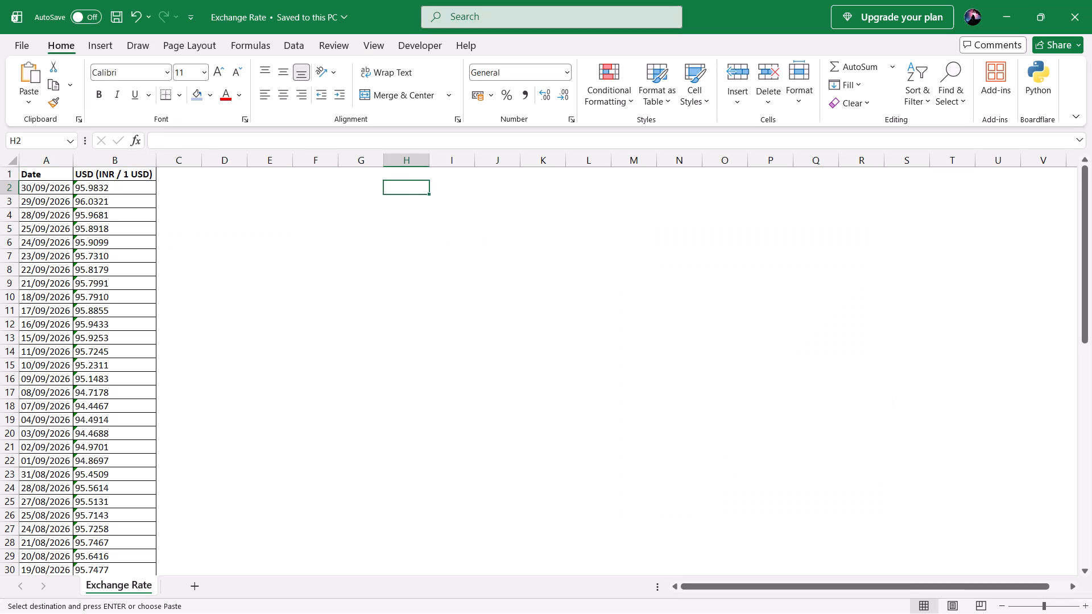
# Ignore the number-stored-as-text errors on the USD rates in B2:B65.
pyautogui.press('Left')
pyautogui.press('Left')
pyautogui.press('Left')
pyautogui.press('Left')
pyautogui.press('Left')
pyautogui.press('Left')
pyautogui.hotkey('ctrl', 'shift', 'Down')
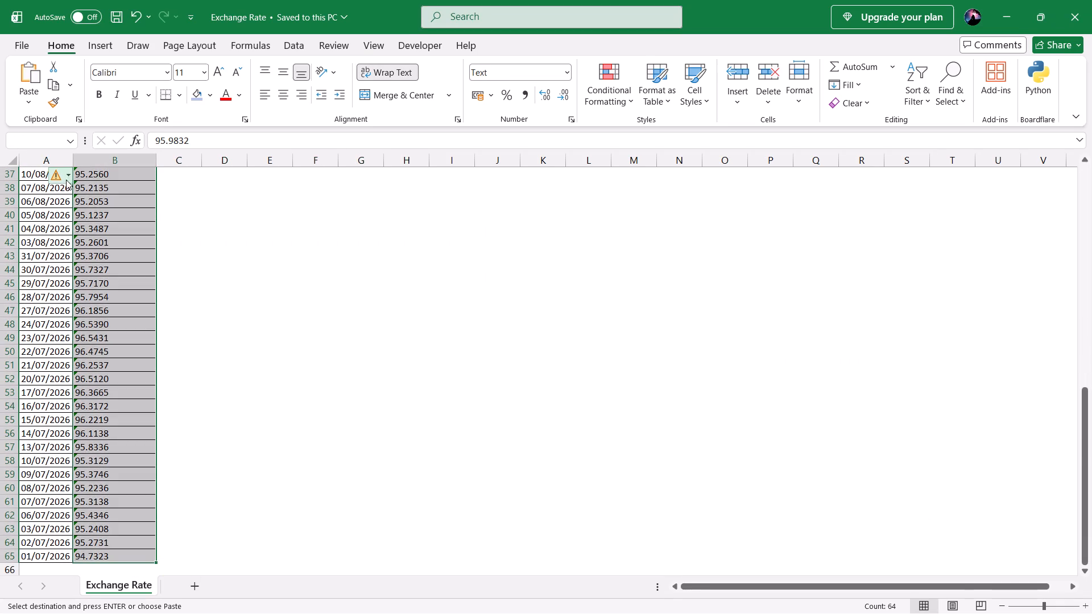
pyautogui.click(69, 179)
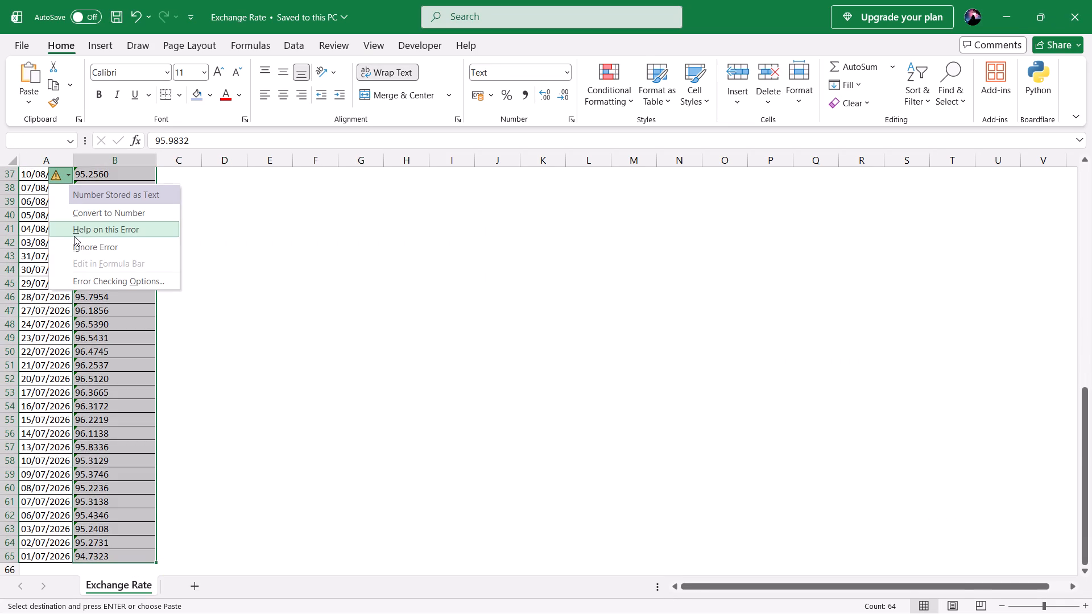
pyautogui.click(74, 239)
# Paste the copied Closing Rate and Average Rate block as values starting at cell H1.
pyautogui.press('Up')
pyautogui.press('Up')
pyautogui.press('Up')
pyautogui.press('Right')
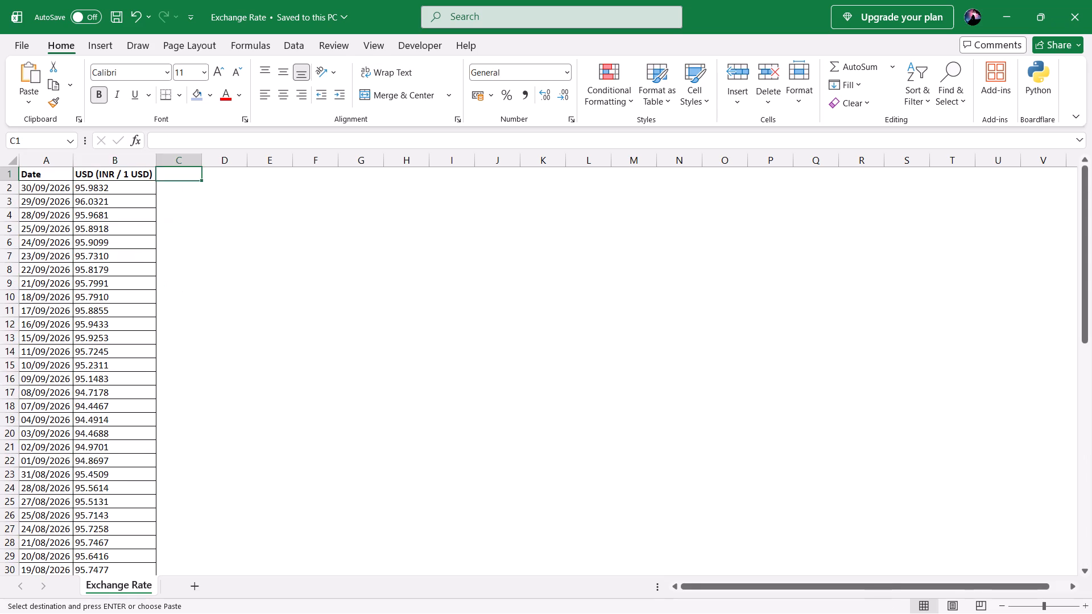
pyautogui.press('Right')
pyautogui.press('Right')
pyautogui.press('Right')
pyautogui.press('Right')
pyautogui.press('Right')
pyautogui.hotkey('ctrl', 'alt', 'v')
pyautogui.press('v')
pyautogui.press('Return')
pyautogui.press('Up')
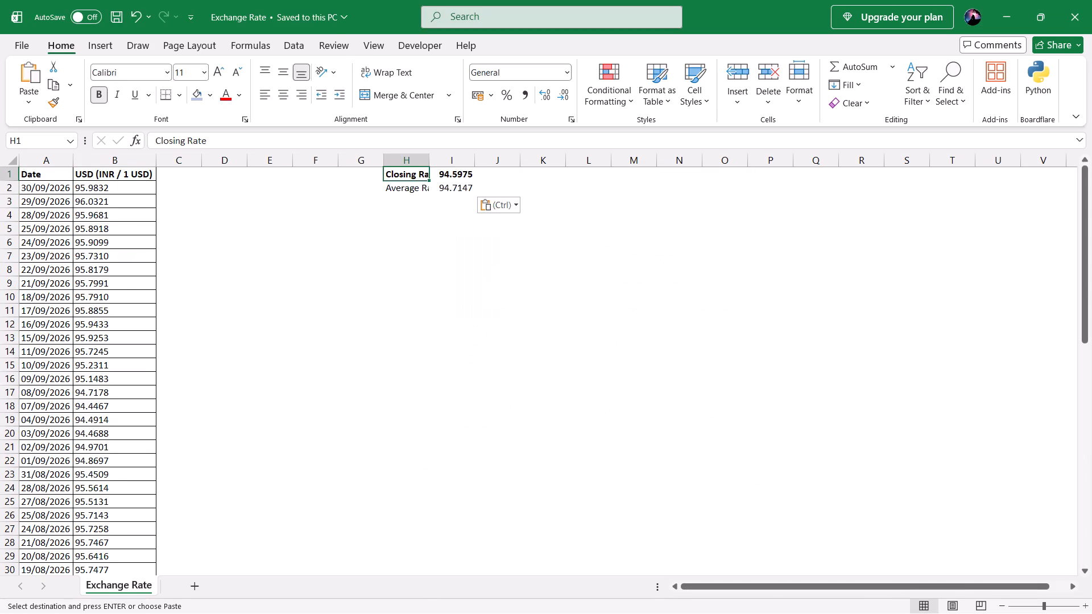
# Paste the copied Closing Rate and Average Rate block as formulas starting at cell H1.
pyautogui.hotkey('ctrl', 'alt', 'v')
pyautogui.press('Down')
pyautogui.press('Down')
pyautogui.press('Down')
pyautogui.press('Up')
pyautogui.press('Up')
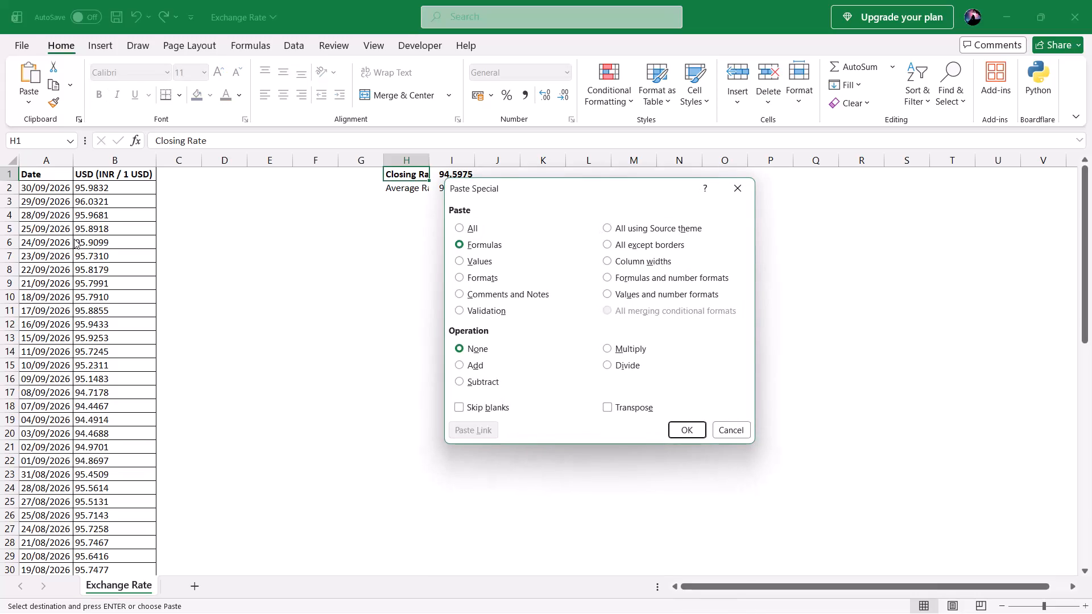
pyautogui.press('Return')
# Examine the pasted formulas in the Average Rate cell I2 and the Closing Rate cell I1.
pyautogui.press('Down')
pyautogui.press('Right')
pyautogui.press('F2')
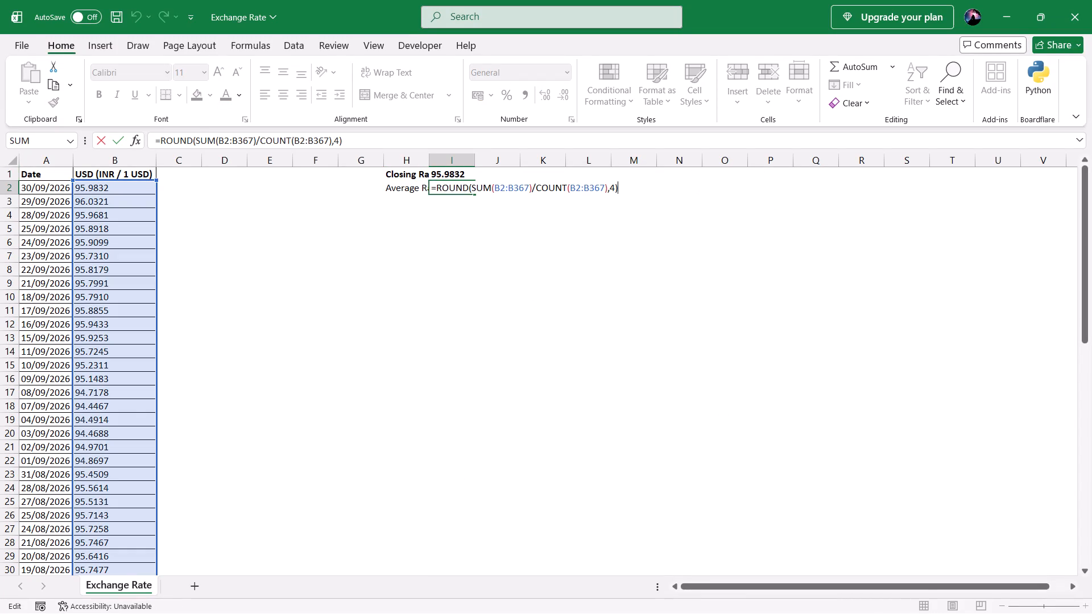
pyautogui.press('Escape')
pyautogui.press('Up')
pyautogui.press('F2')
pyautogui.press('Escape')
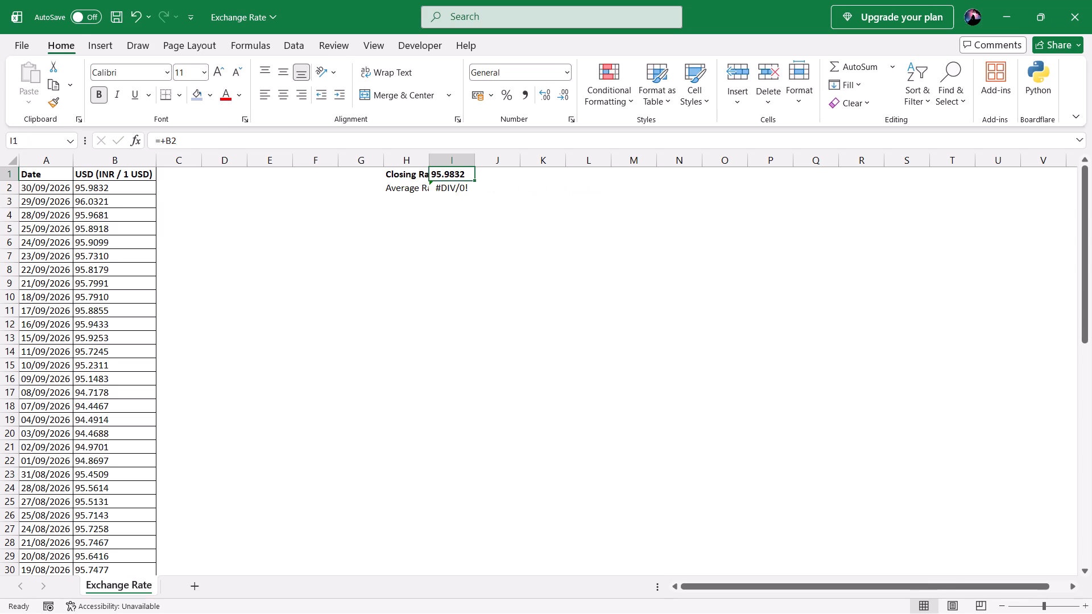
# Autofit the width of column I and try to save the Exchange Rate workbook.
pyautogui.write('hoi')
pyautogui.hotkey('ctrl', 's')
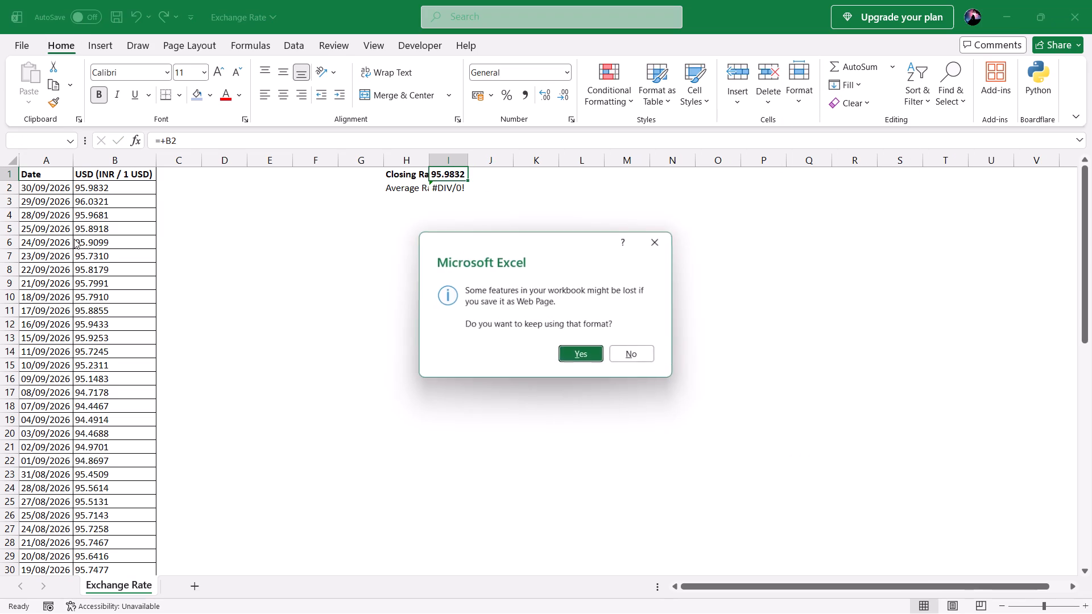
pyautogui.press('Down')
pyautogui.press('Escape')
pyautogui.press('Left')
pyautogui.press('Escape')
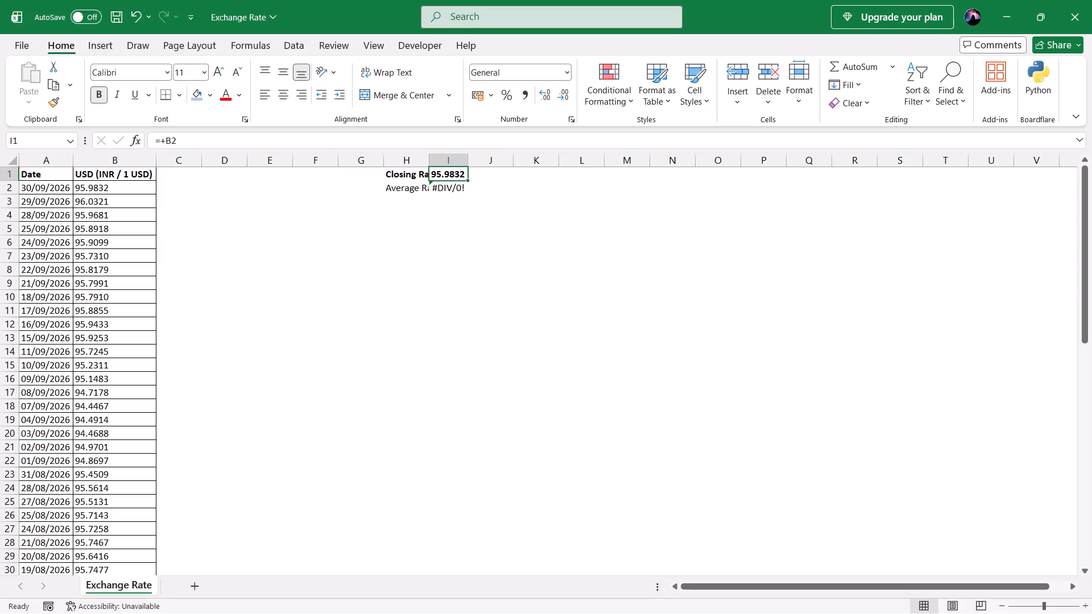
# Widen column I to about 17.4 characters.
pyautogui.moveTo(465, 159); pyautogui.dragTo(519, 159)
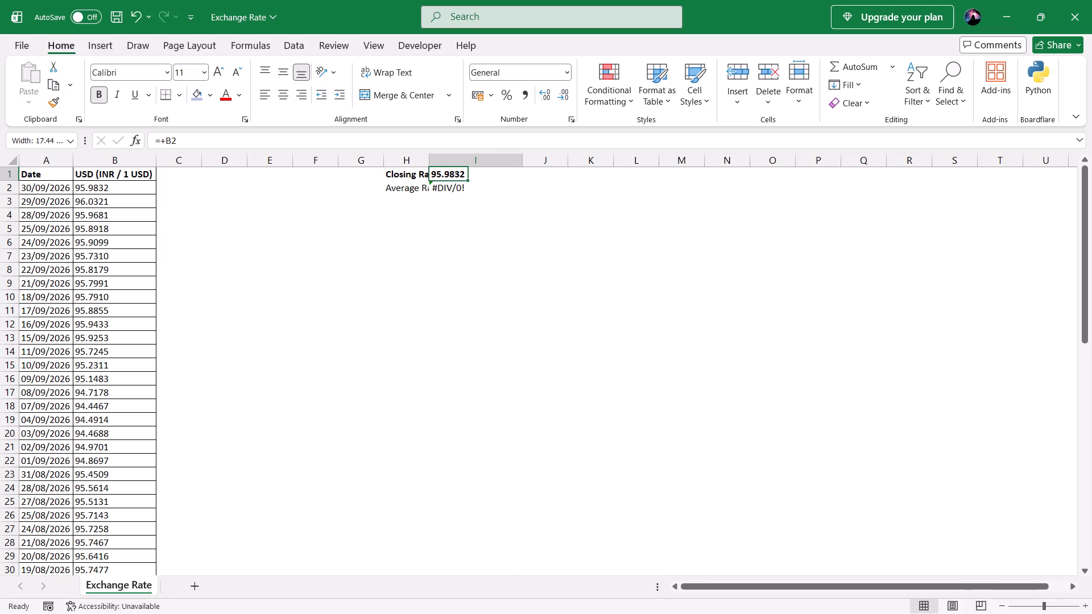
pyautogui.click(452, 242)
# Center the Closing Rate value in cell I1 horizontally.
pyautogui.click(457, 178)
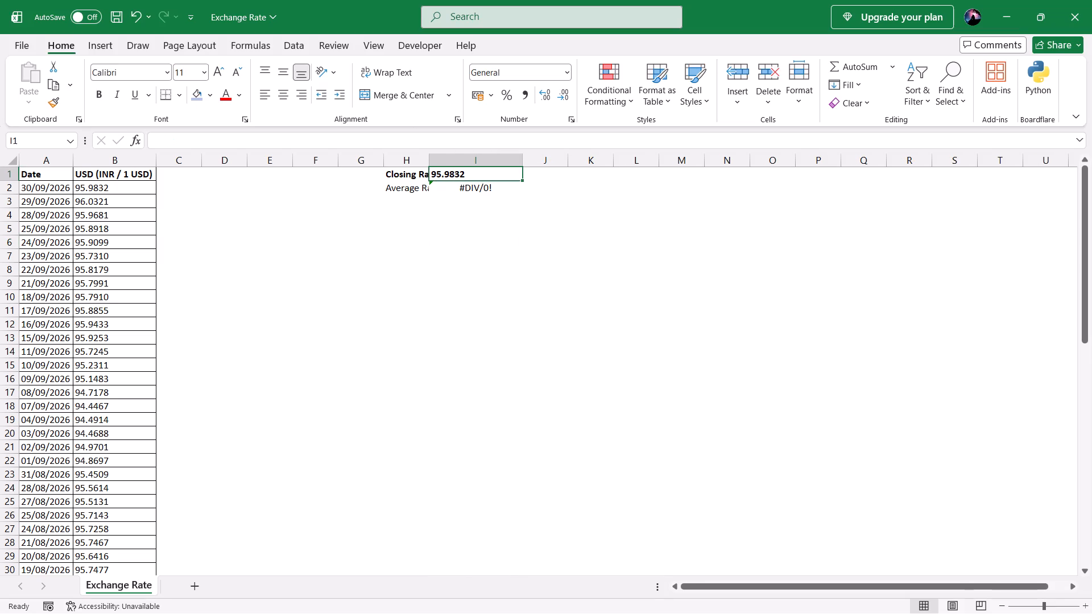
pyautogui.click(290, 94)
pyautogui.click(369, 262)
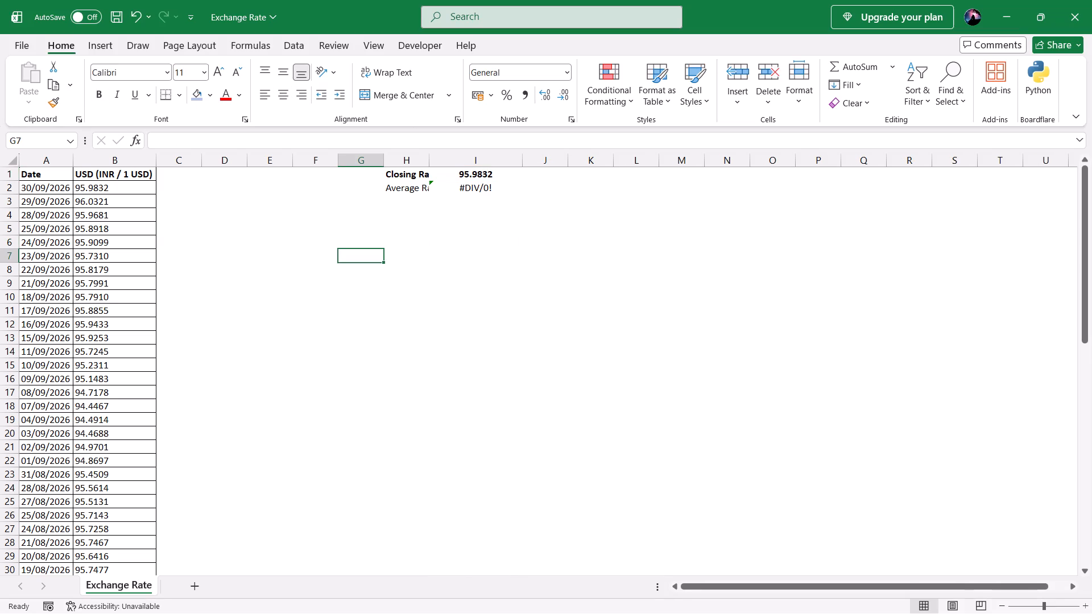
# Autofit column H to the Closing Rate and Average Rate labels.
pyautogui.doubleClick(428, 164)
pyautogui.click(446, 215)
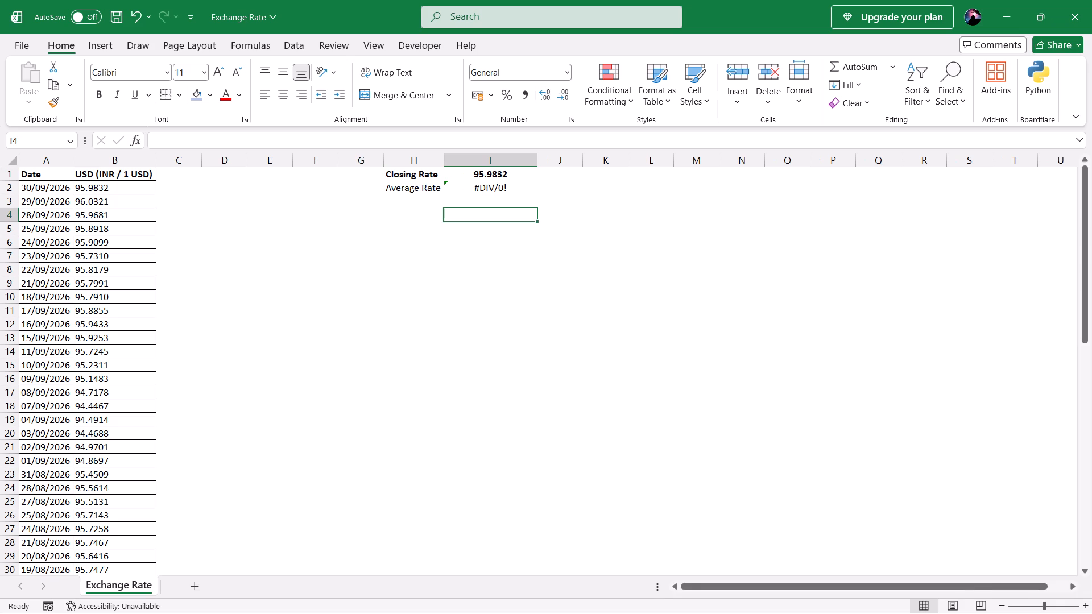
# Remove the bold formatting from the Closing Rate value in cell I1.
pyautogui.click(488, 175)
pyautogui.press('F2')
pyautogui.press('Escape')
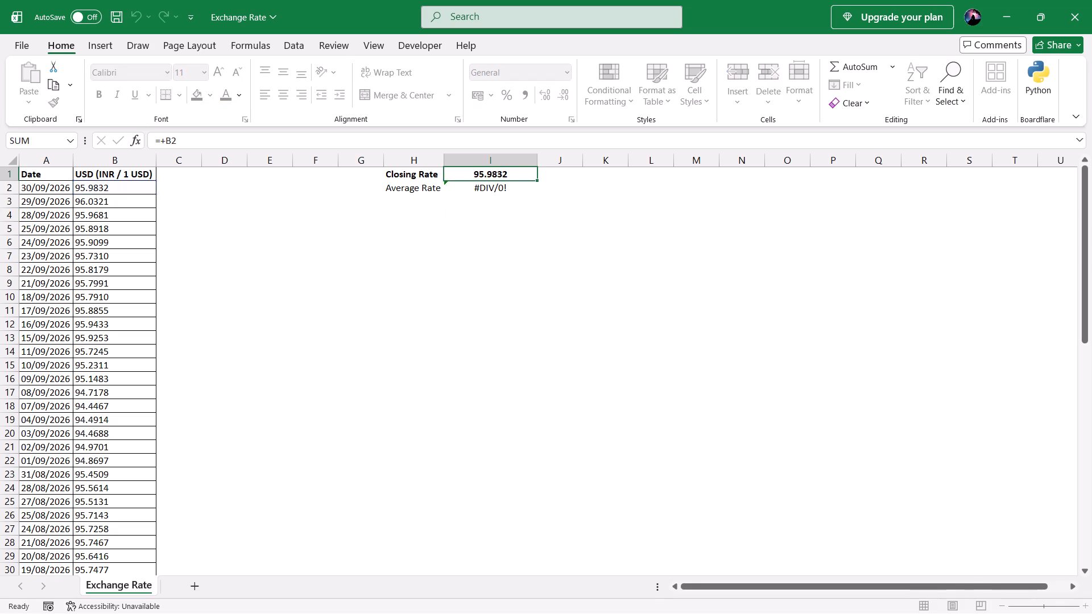
pyautogui.hotkey('ctrl', 'b')
# Compare the Average Rate formula in I2 with the one in GCIFSCSEP26's usd inr rates sheet.
pyautogui.press('Down')
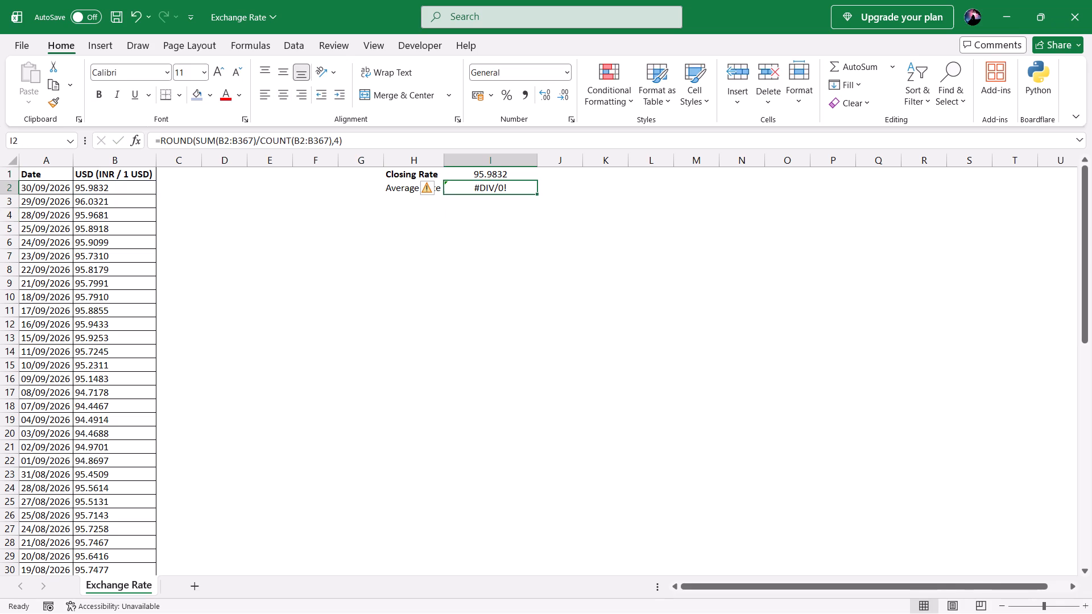
pyautogui.press('F2')
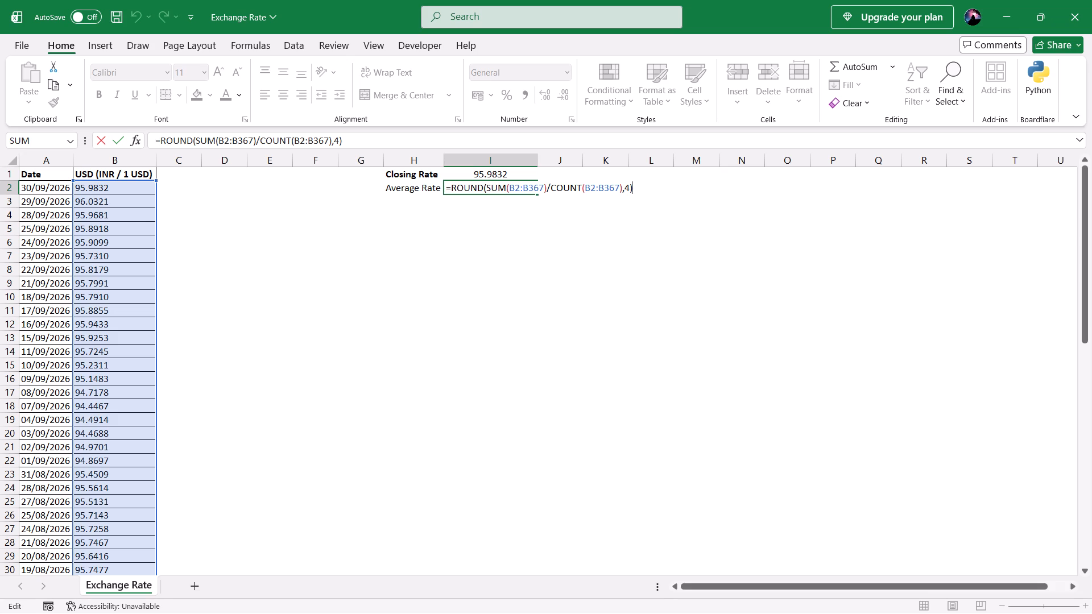
pyautogui.hotkey('alt', 'Tab')
pyautogui.press('Escape')
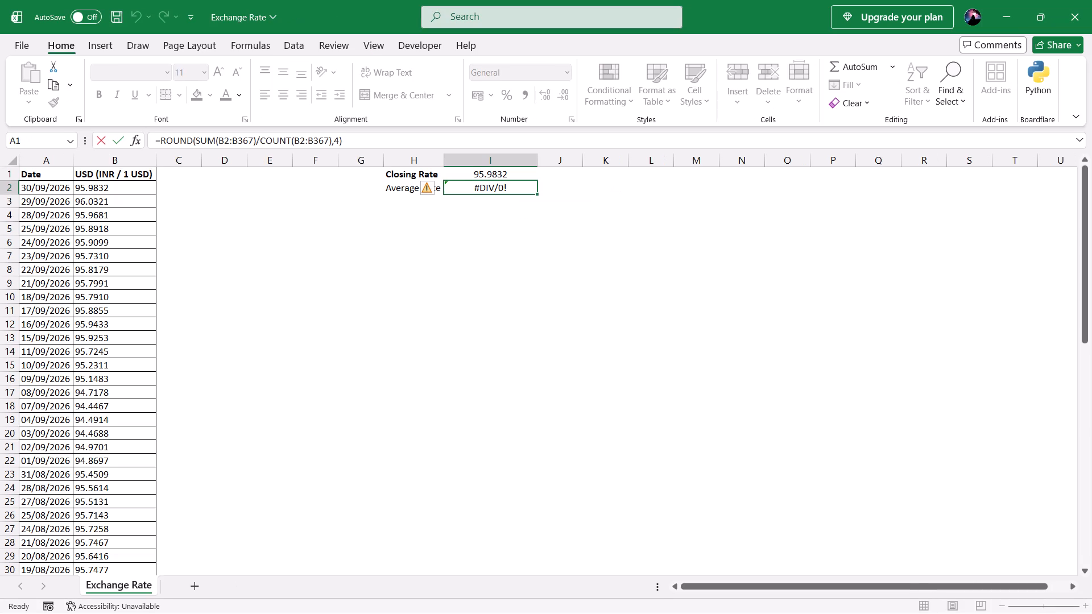
pyautogui.hotkey('alt', 'Tab')
pyautogui.hotkey('alt', 'Right')
pyautogui.hotkey('alt', 'Down')
pyautogui.hotkey('alt', 'Up')
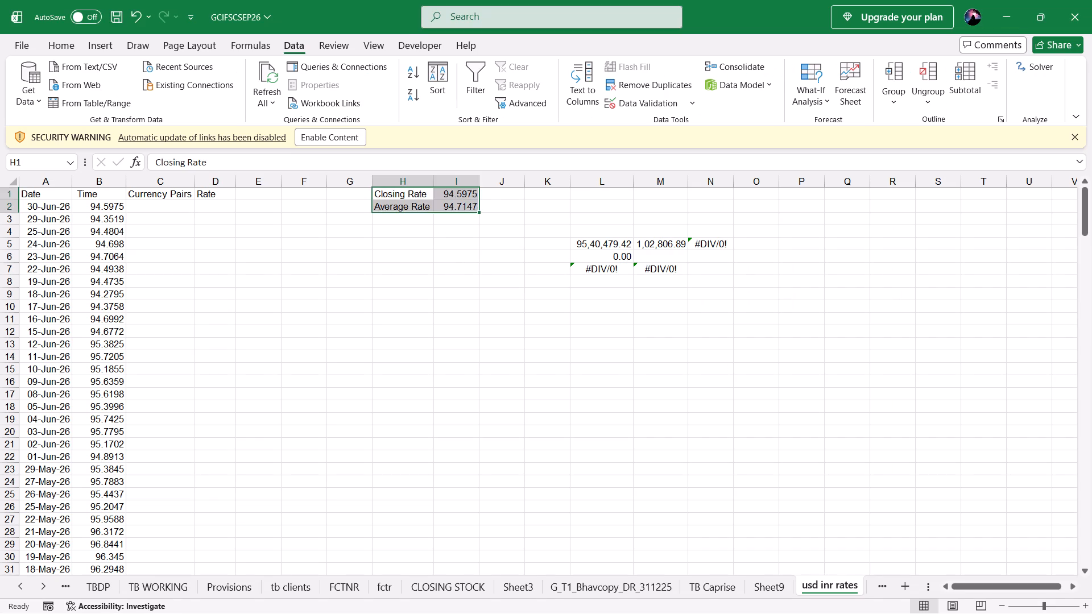
pyautogui.press('Down')
pyautogui.press('Up')
pyautogui.press('Right')
pyautogui.press('Down')
pyautogui.press('F2')
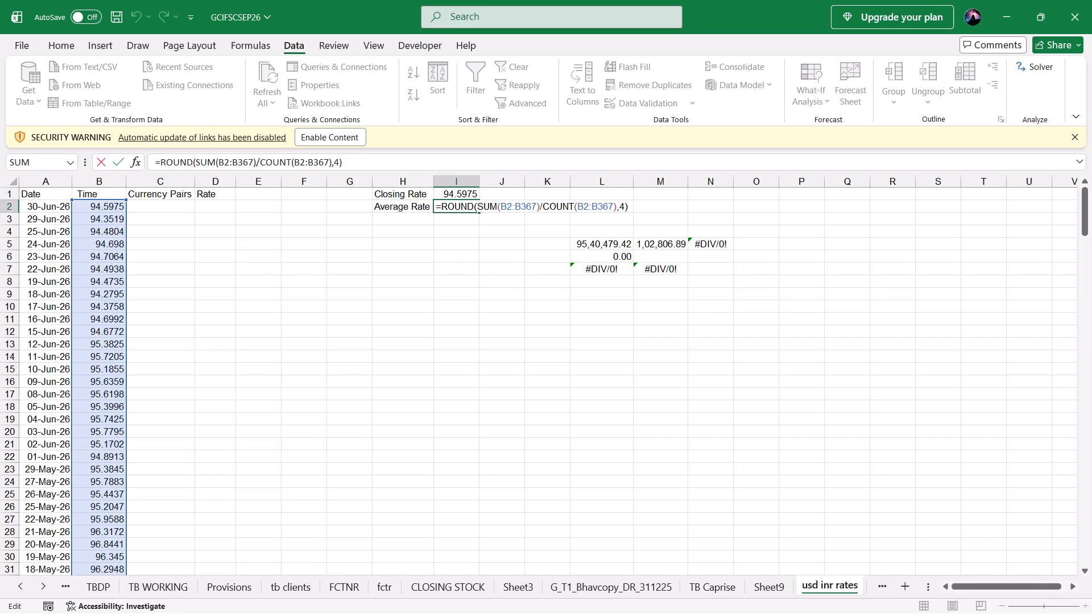
pyautogui.press('Left')
pyautogui.press('Left')
pyautogui.press('Right')
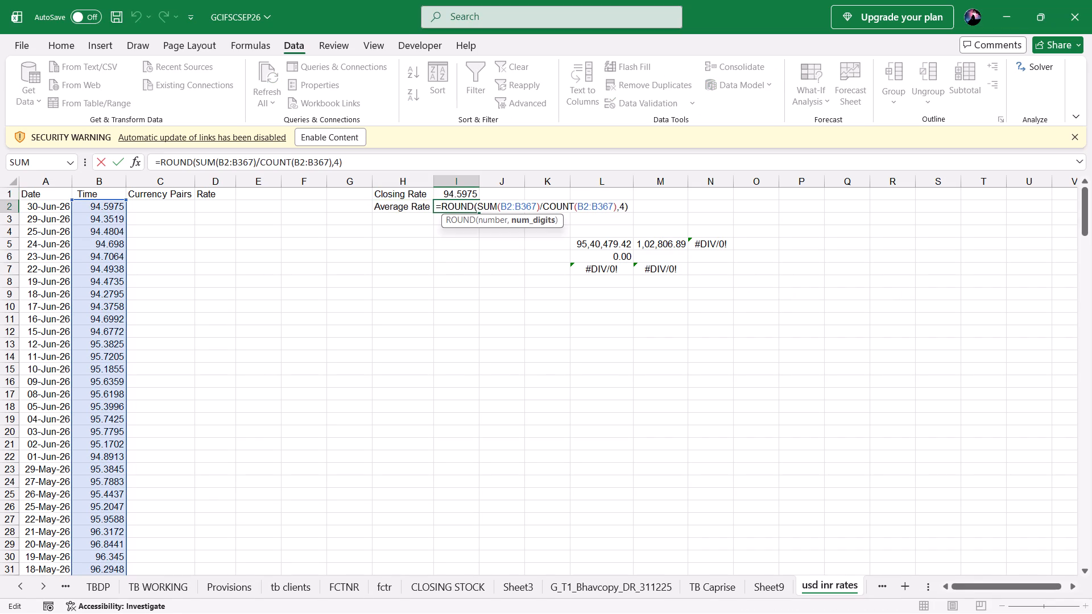
pyautogui.hotkey('alt', 'Tab')
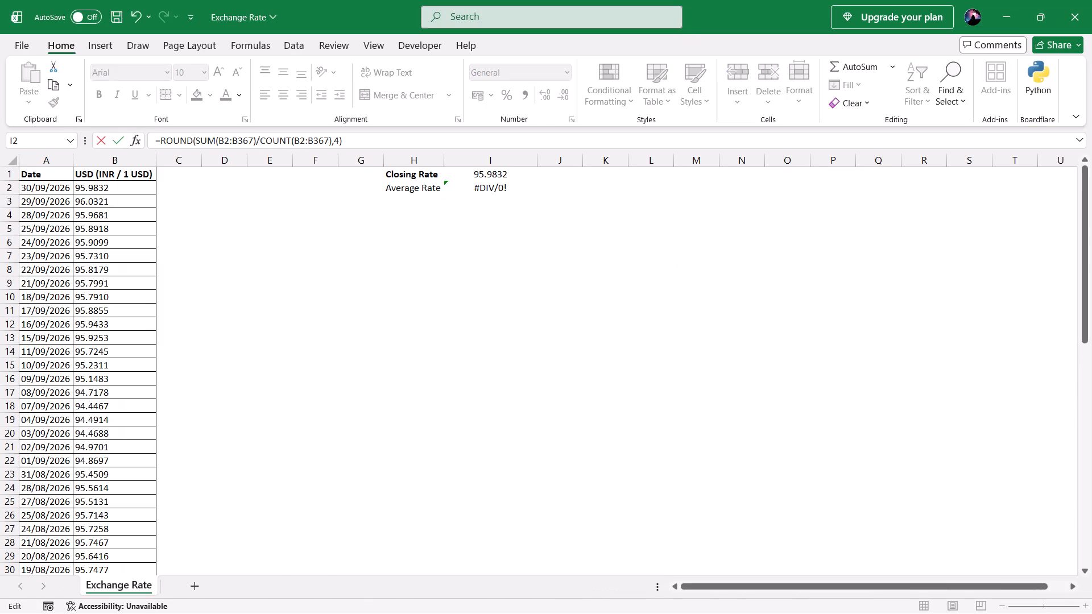
pyautogui.hotkey('alt', 'Tab')
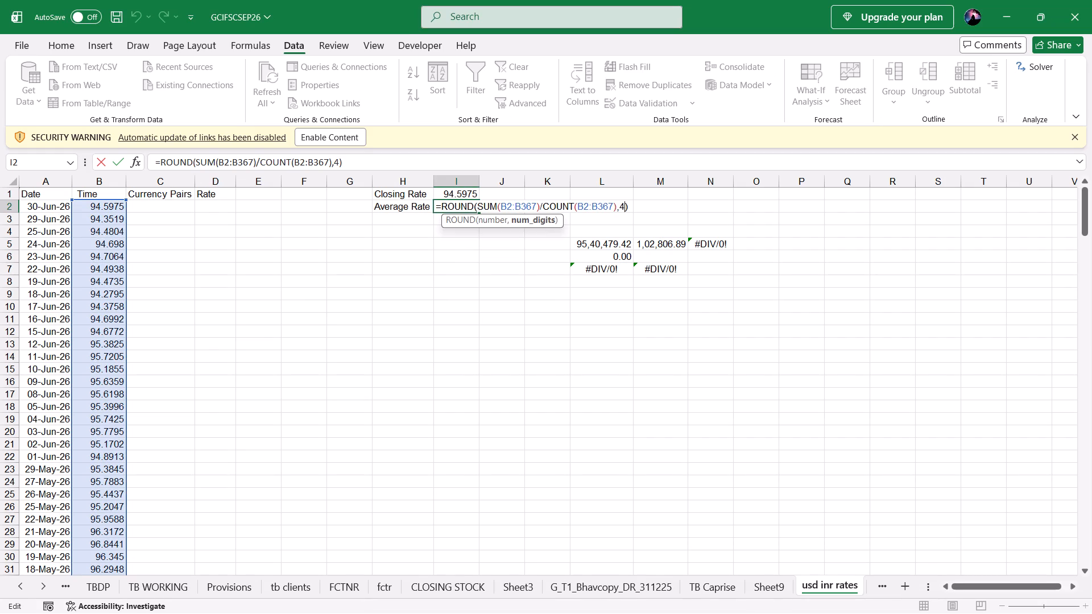
# Return to the Exchange Rate workbook and look through the dated USD rates in columns A and B.
pyautogui.hotkey('alt', 'Tab')
pyautogui.press('Down')
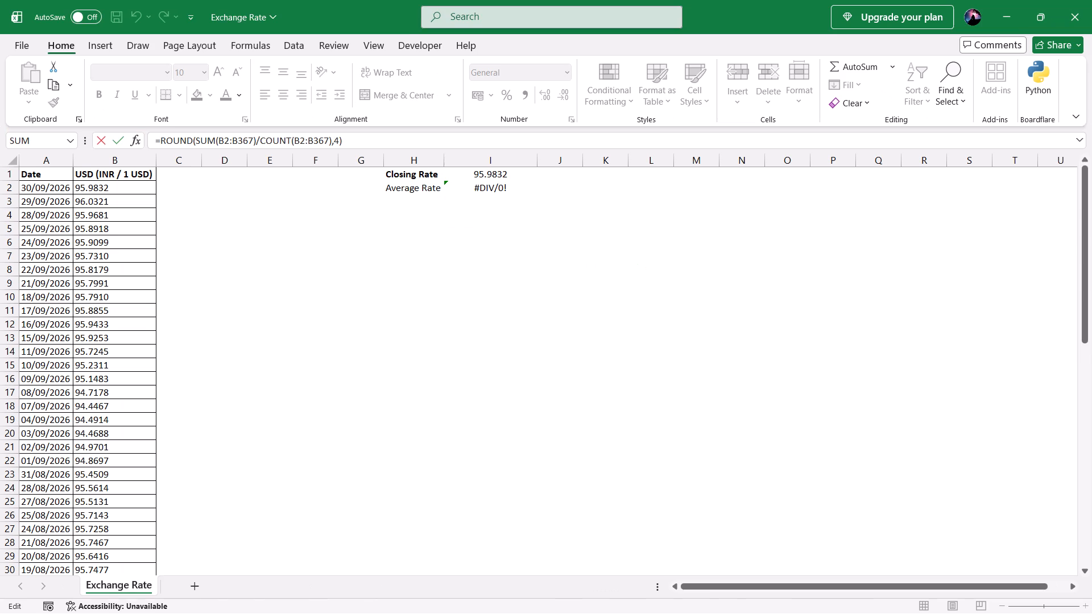
pyautogui.press('Right')
pyautogui.press('Down')
pyautogui.press('Down')
pyautogui.press('Down')
pyautogui.scroll(-6, 289, 452)
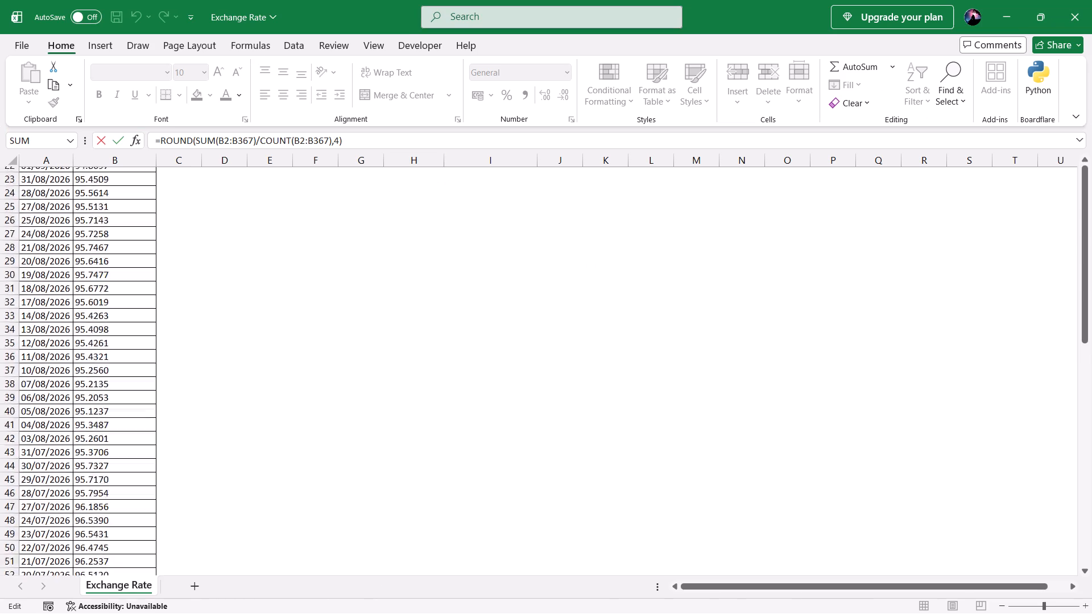
pyautogui.scroll(-2, 289, 452)
pyautogui.scroll(10, 289, 452)
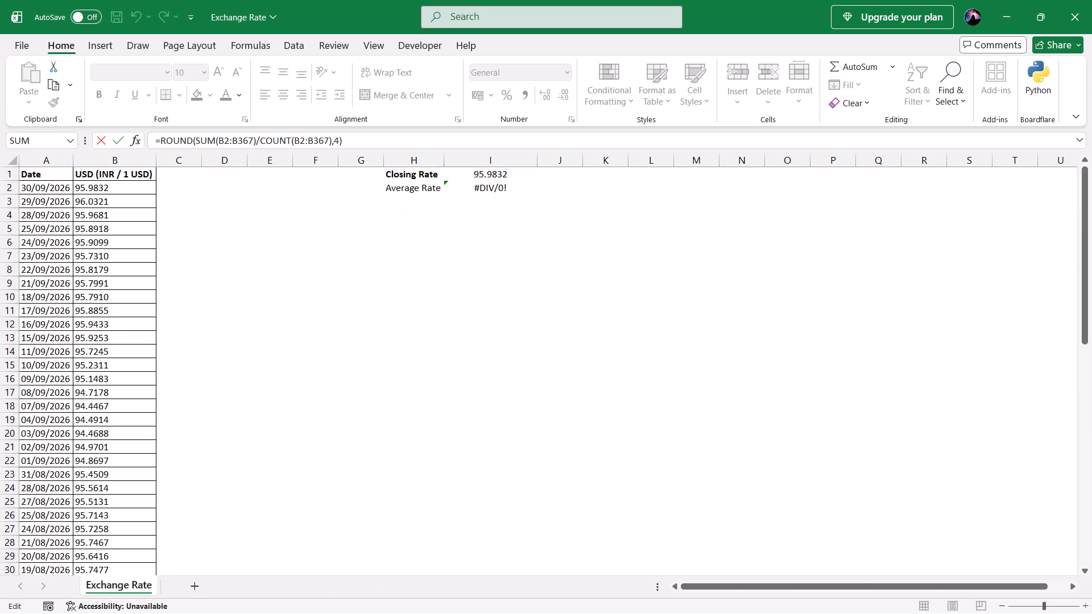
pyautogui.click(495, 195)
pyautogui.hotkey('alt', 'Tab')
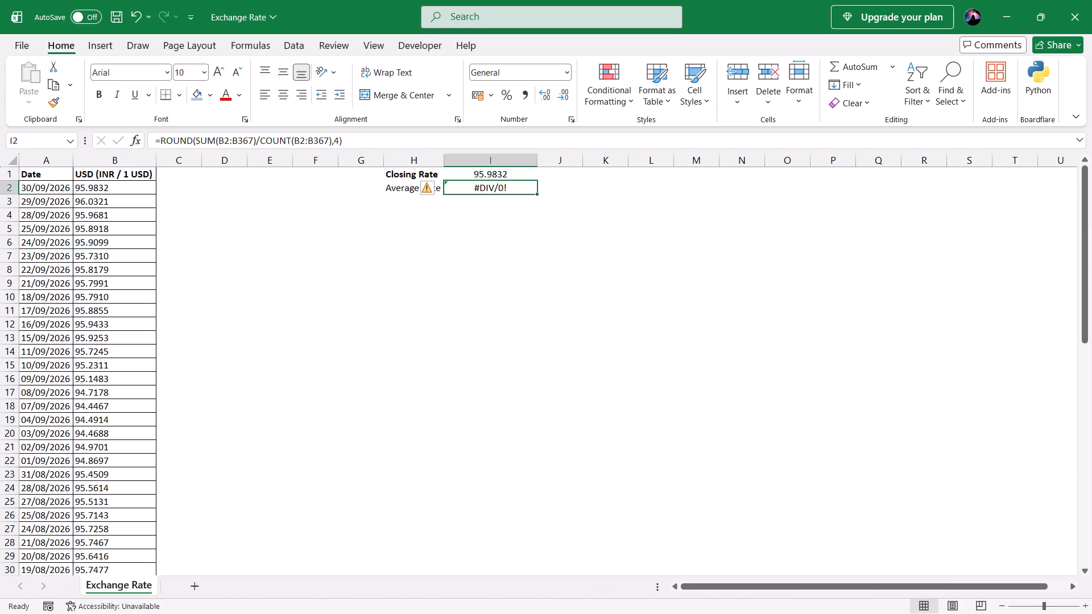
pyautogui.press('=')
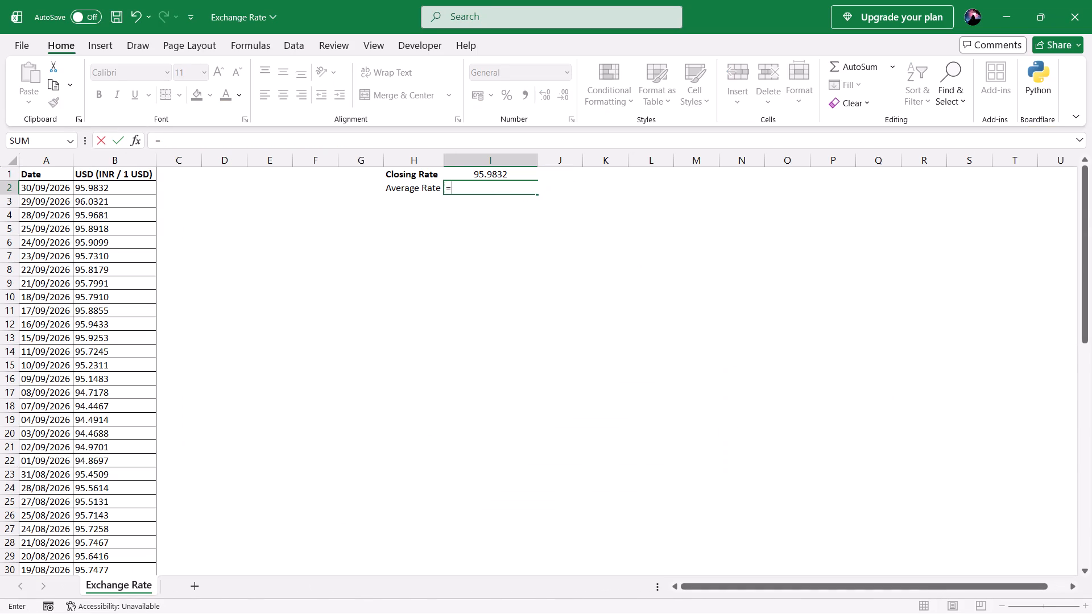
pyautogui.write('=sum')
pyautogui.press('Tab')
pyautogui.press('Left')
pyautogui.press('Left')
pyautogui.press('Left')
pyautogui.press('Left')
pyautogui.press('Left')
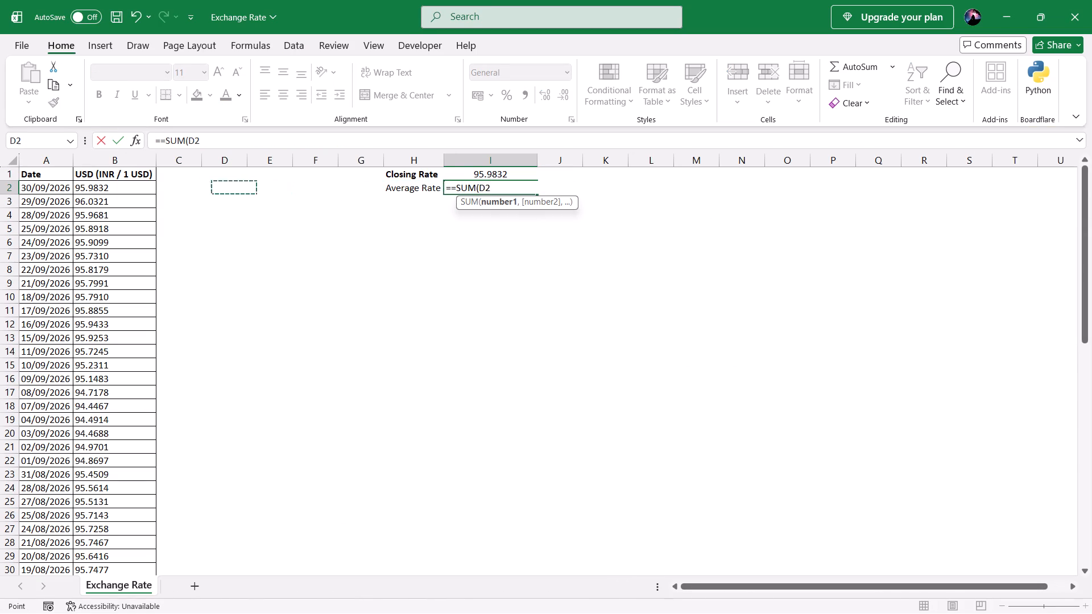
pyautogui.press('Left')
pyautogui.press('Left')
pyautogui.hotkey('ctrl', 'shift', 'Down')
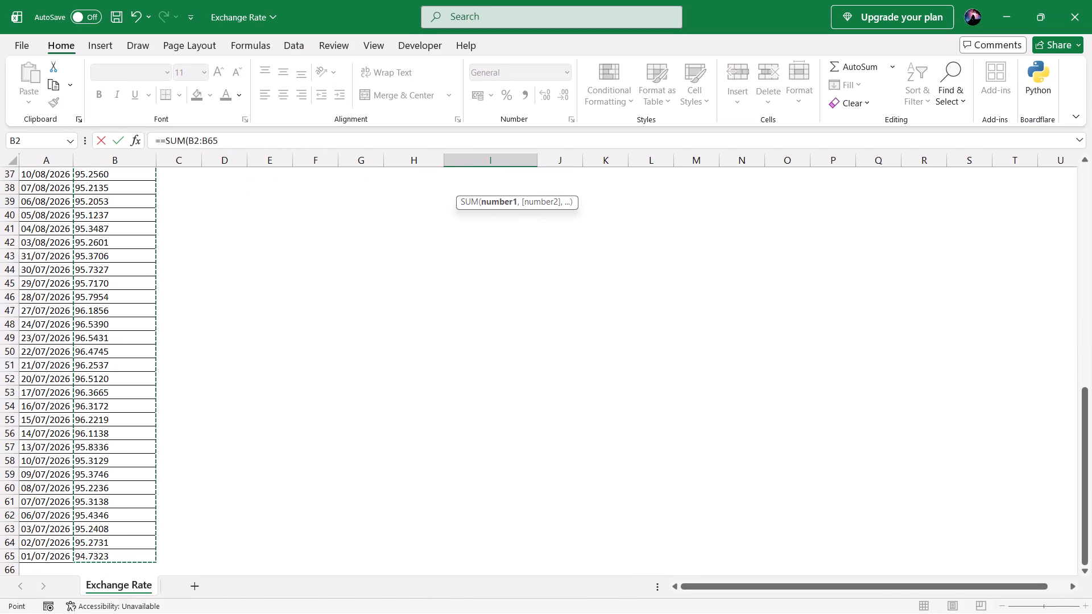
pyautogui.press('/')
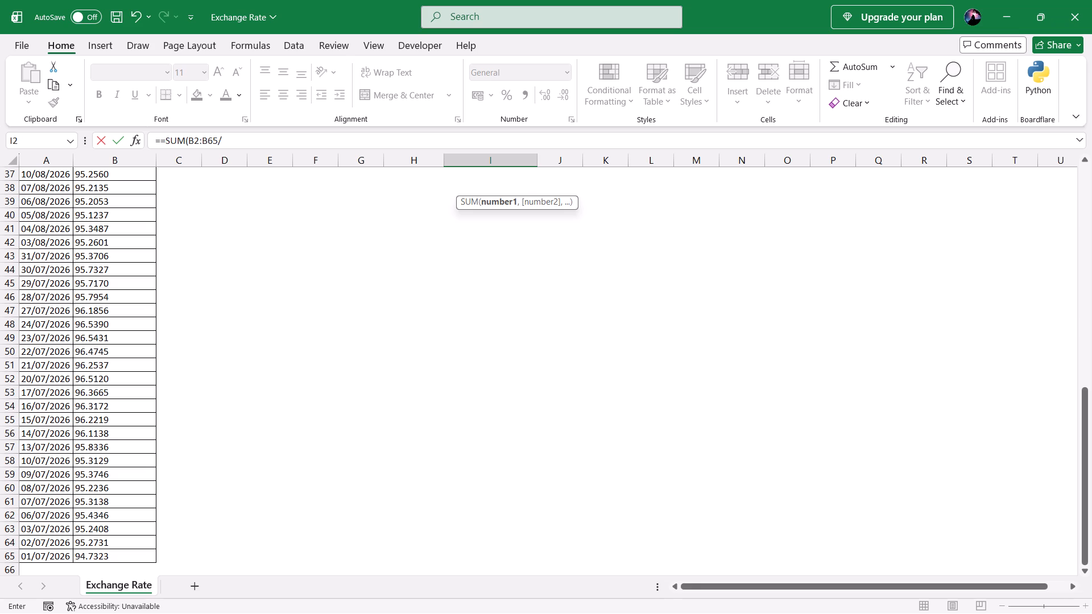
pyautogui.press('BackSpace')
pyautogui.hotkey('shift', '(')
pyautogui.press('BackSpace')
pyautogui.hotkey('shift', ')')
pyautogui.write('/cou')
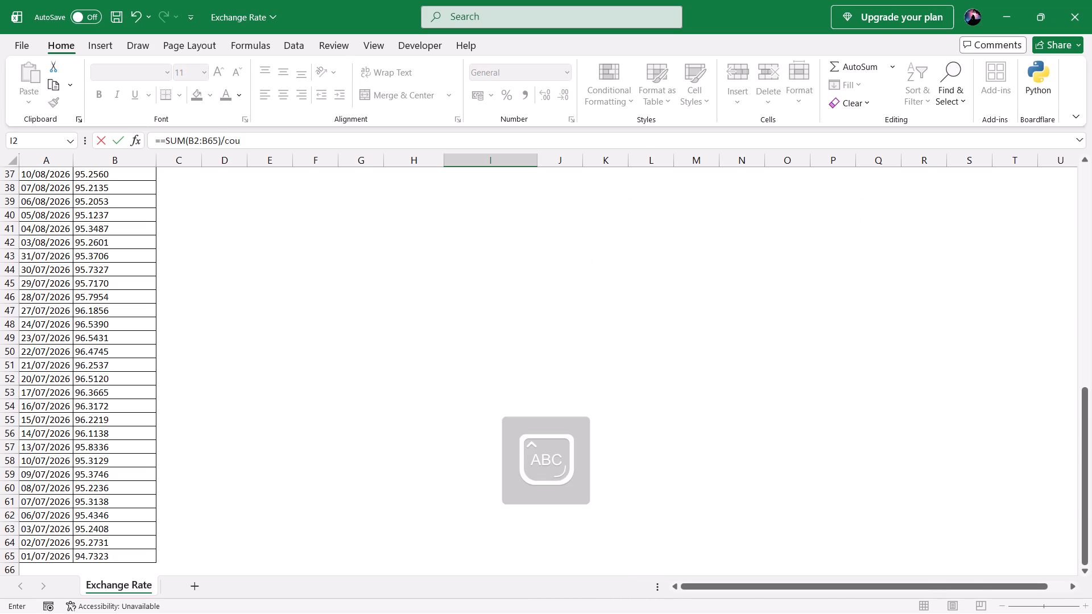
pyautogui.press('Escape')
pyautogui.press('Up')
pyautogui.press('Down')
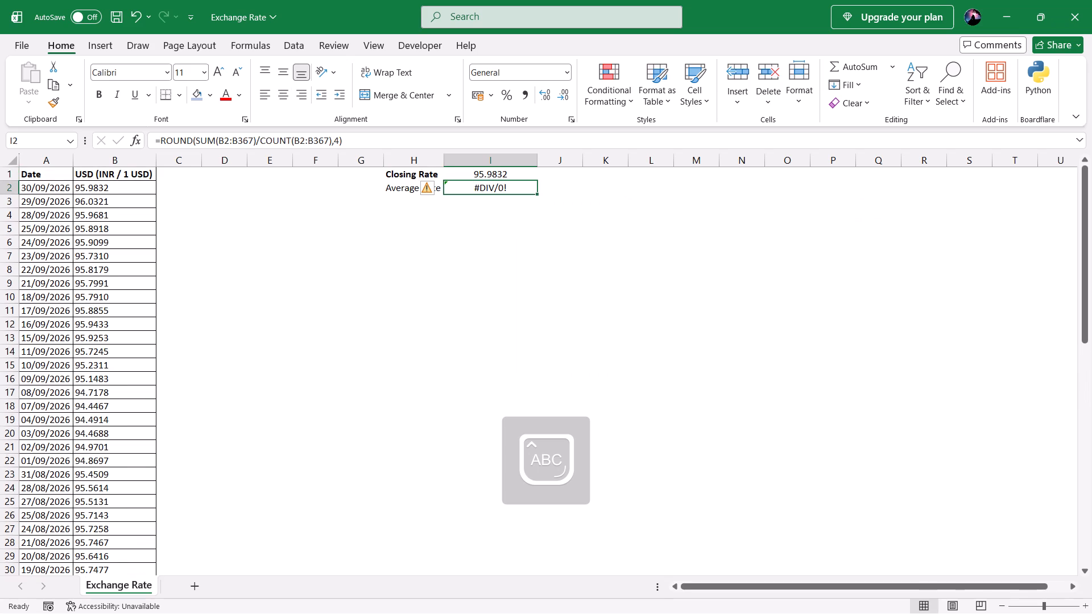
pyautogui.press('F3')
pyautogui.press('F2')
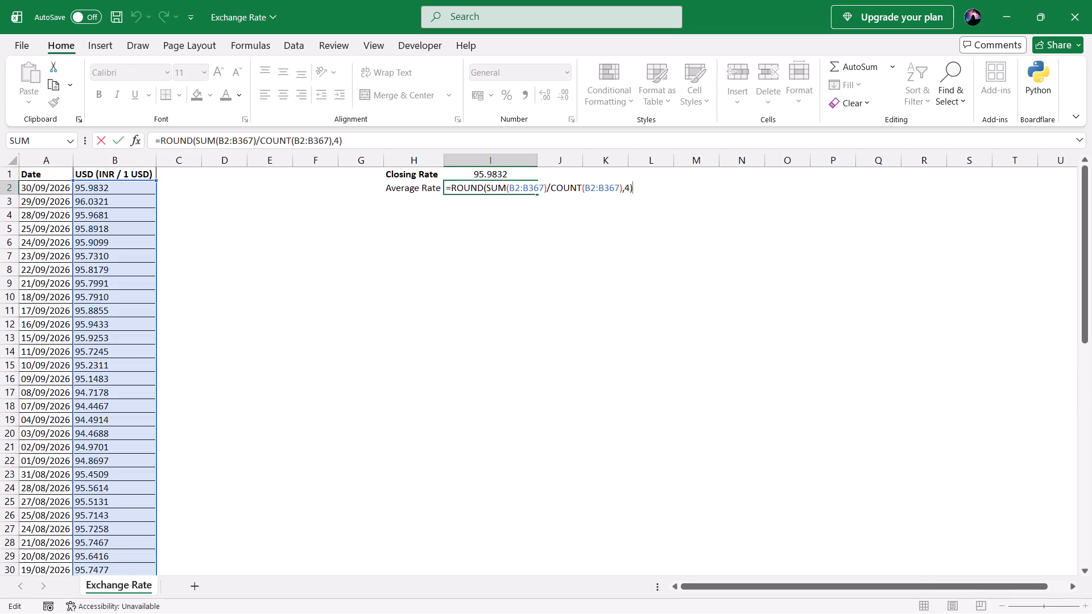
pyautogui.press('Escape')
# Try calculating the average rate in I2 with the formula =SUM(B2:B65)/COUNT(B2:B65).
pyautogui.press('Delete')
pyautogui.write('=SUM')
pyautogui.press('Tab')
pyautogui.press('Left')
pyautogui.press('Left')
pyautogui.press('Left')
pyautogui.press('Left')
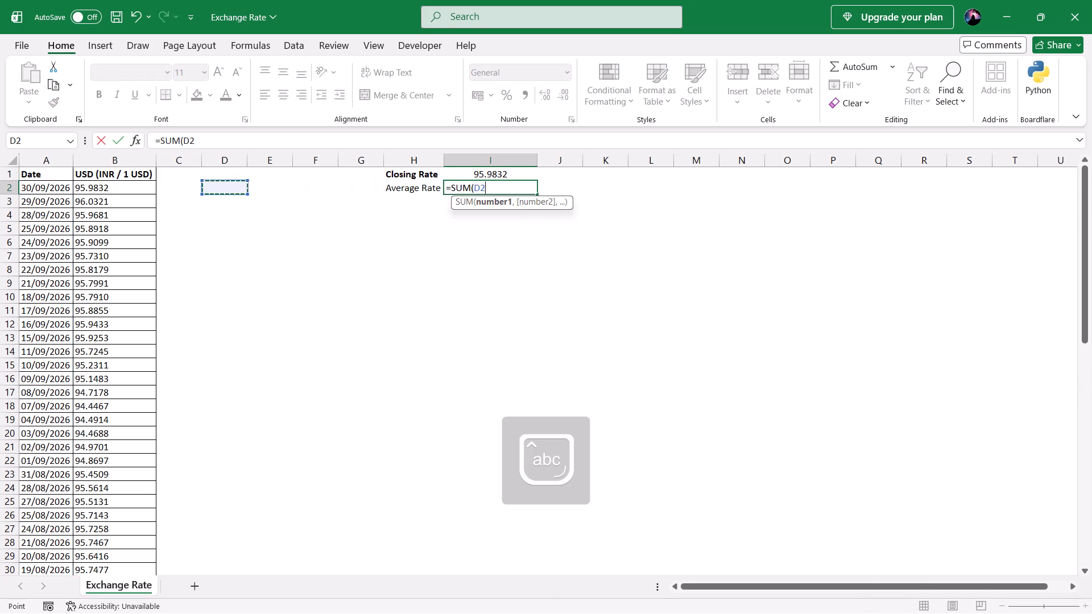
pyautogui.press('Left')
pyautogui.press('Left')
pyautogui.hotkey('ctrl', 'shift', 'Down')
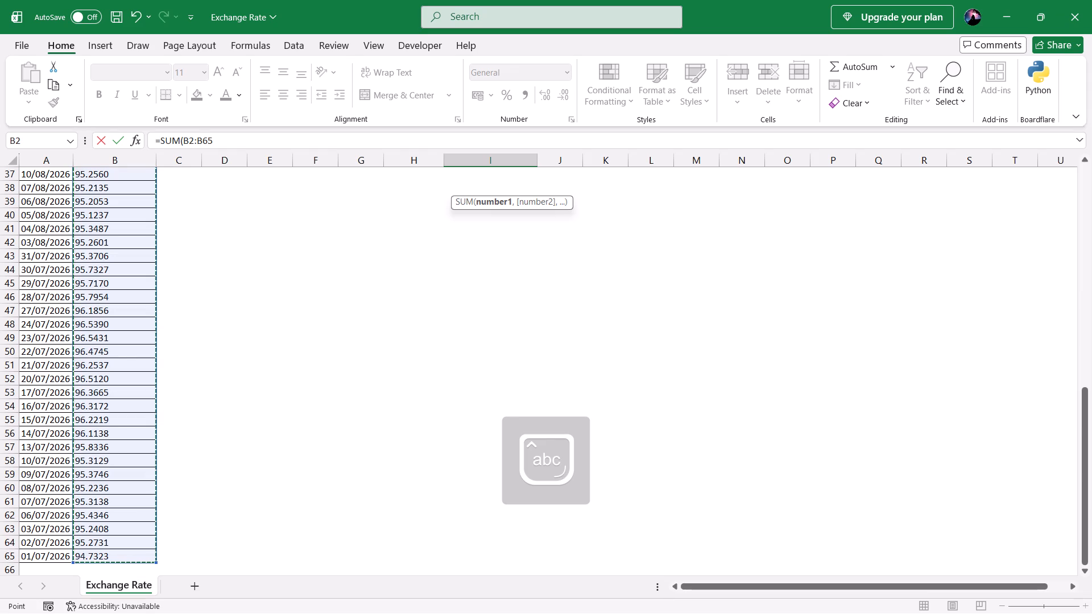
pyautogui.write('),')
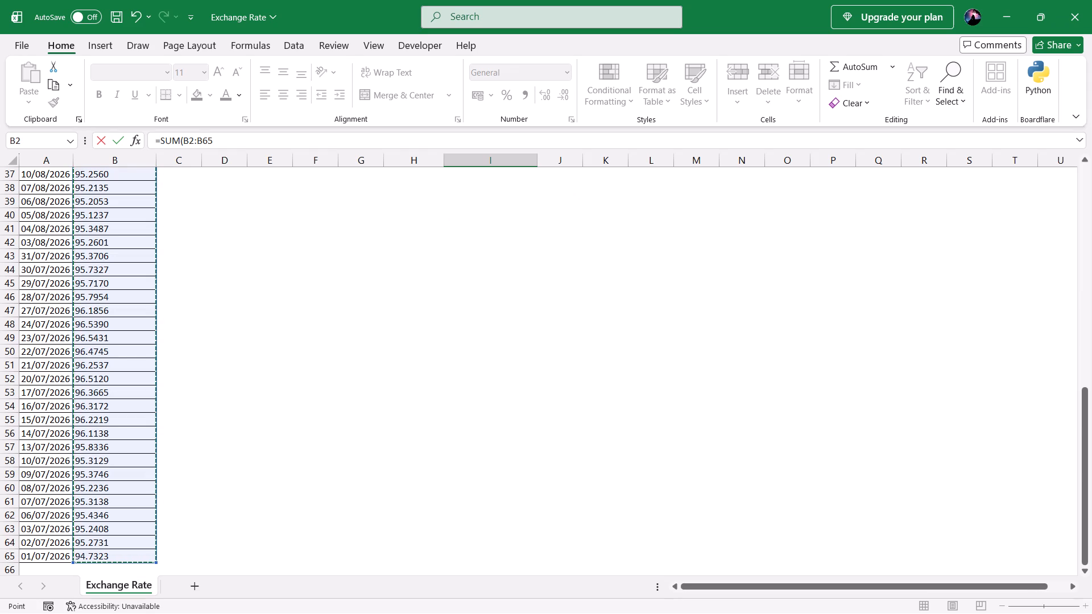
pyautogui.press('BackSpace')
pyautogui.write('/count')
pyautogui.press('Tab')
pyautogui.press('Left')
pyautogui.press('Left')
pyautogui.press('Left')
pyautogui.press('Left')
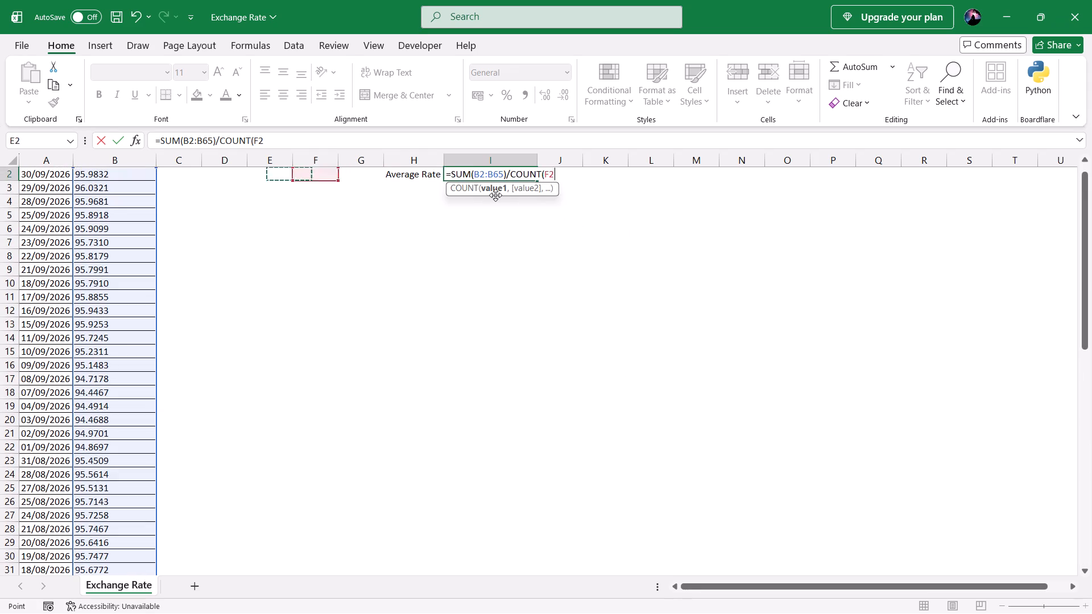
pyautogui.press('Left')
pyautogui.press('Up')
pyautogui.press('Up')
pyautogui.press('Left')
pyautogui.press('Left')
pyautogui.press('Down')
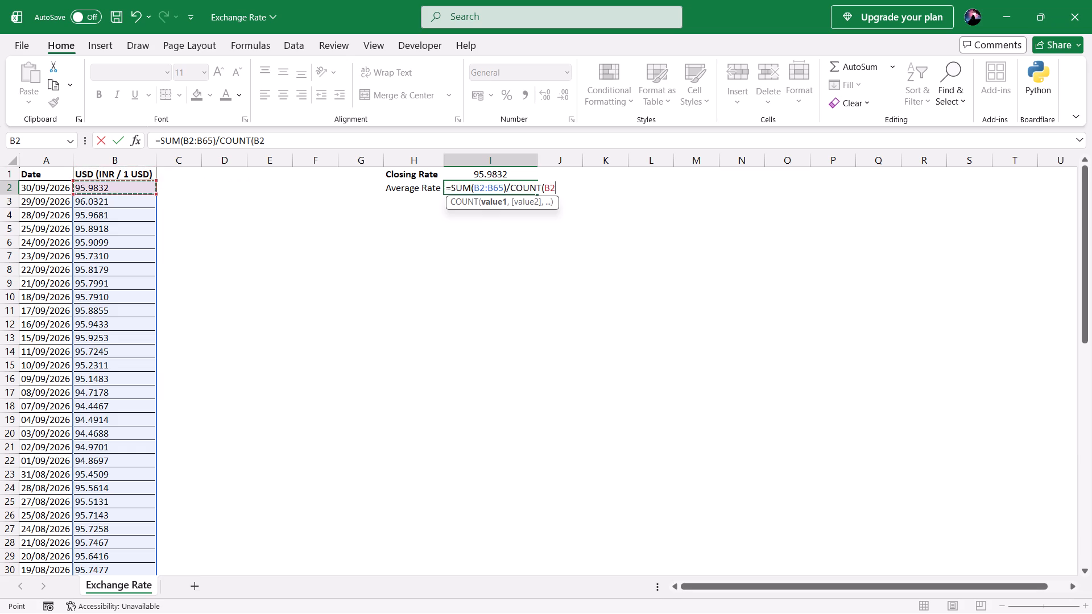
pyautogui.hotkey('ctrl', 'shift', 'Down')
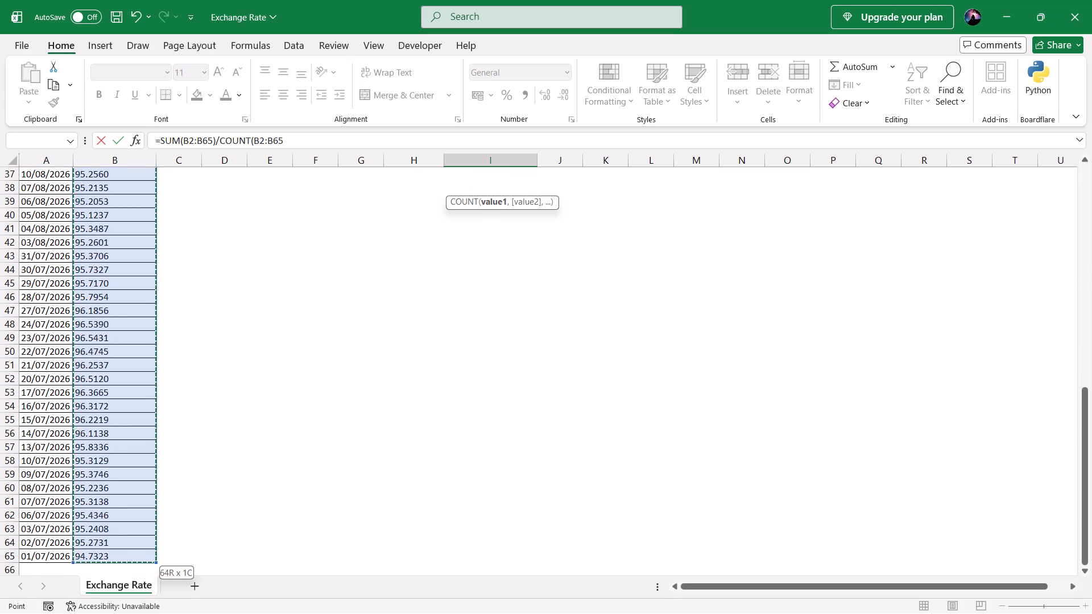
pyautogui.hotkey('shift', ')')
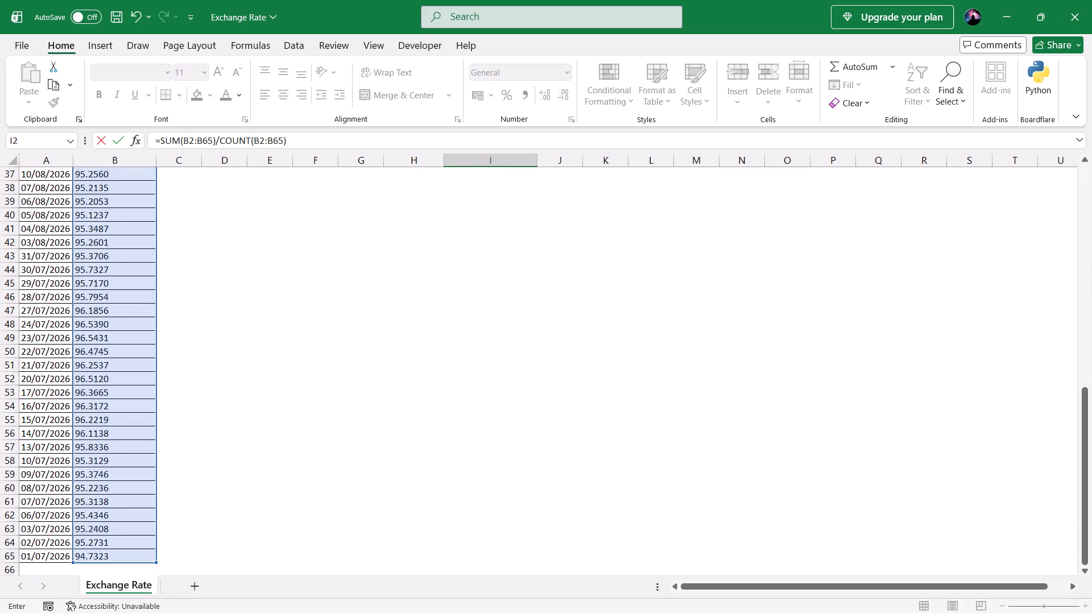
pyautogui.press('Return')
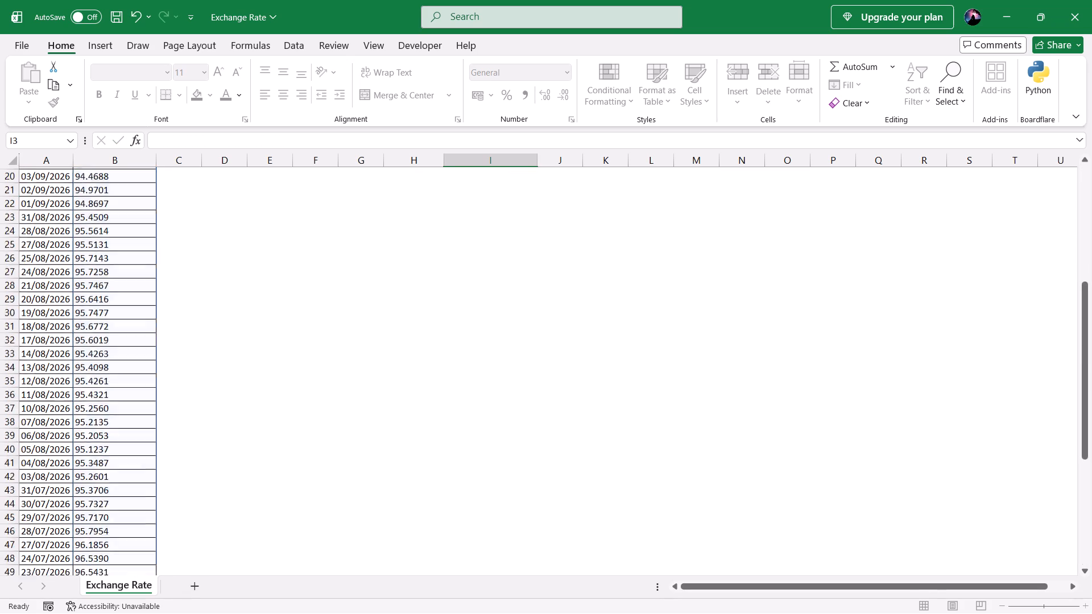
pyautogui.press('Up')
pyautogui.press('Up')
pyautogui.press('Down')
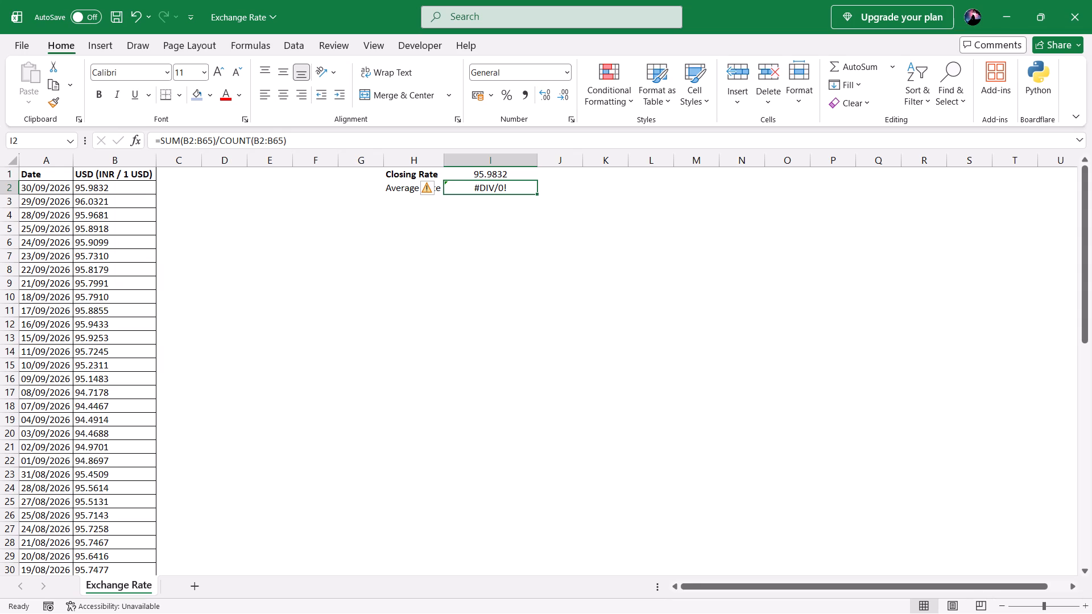
# Clear the formula from the Average Rate value cell I2.
pyautogui.press('Left')
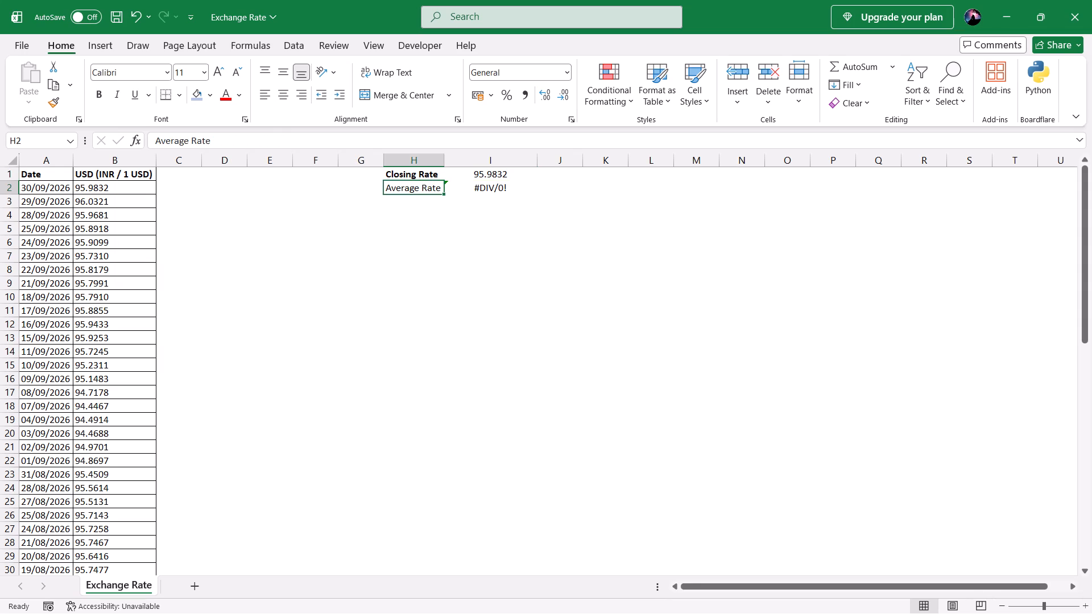
pyautogui.press('Right')
pyautogui.press('Delete')
pyautogui.press('Right')
pyautogui.press('Right')
pyautogui.press('Up')
pyautogui.press('Up')
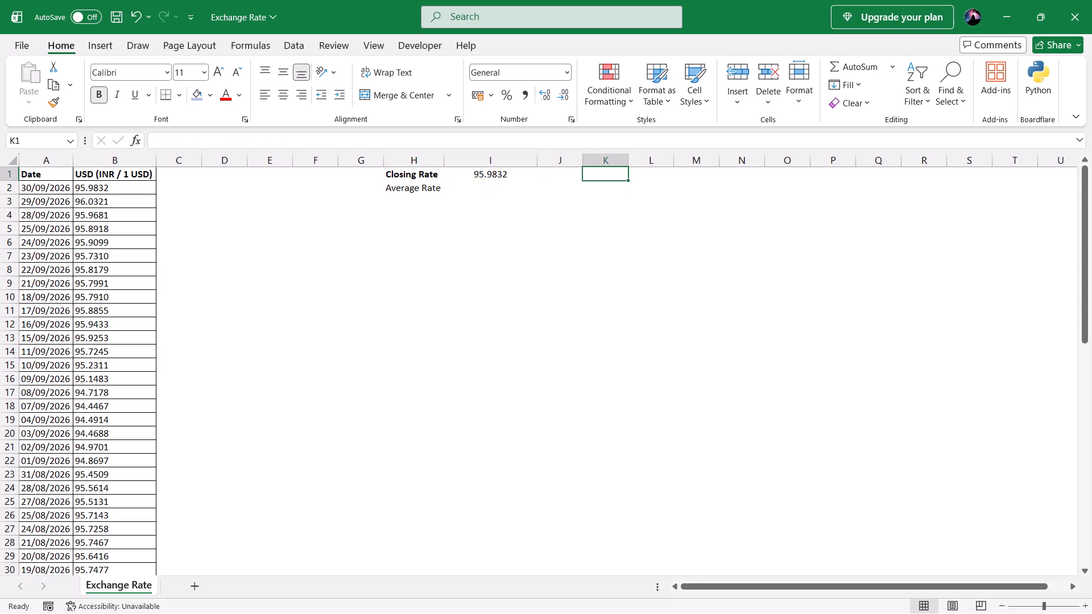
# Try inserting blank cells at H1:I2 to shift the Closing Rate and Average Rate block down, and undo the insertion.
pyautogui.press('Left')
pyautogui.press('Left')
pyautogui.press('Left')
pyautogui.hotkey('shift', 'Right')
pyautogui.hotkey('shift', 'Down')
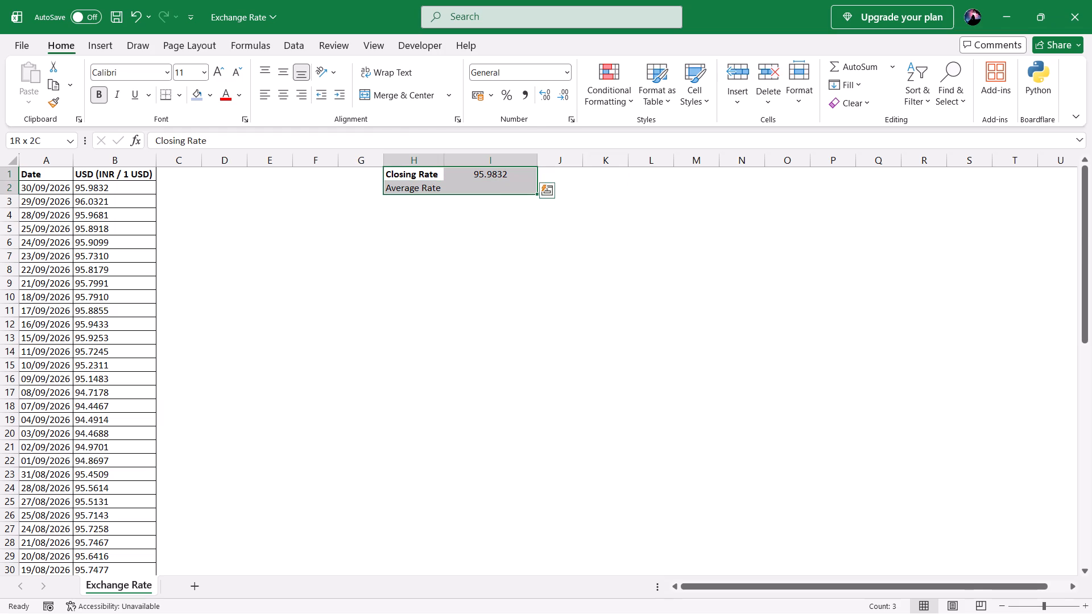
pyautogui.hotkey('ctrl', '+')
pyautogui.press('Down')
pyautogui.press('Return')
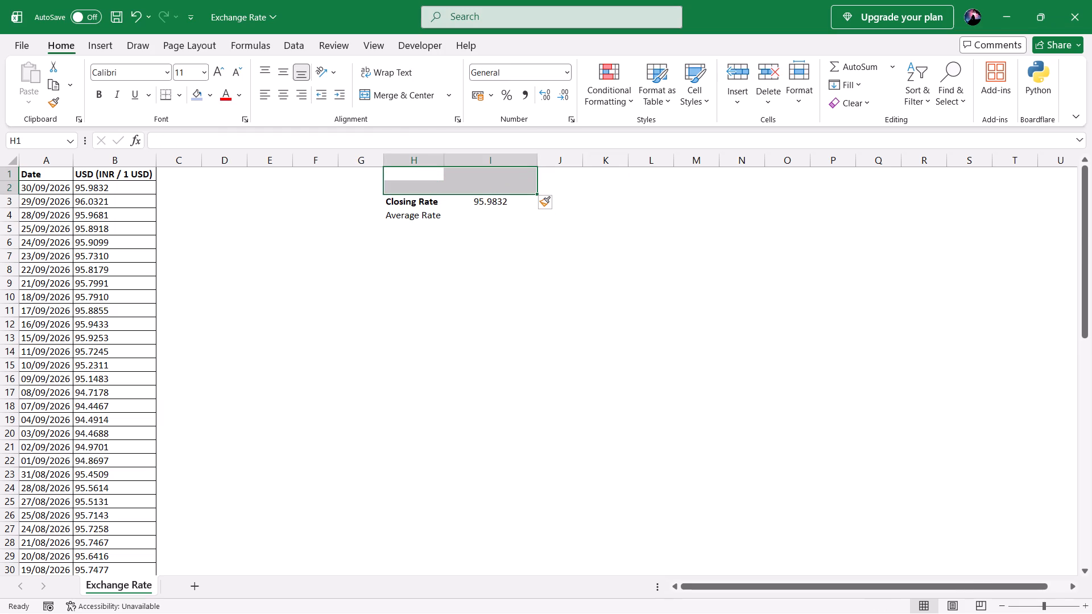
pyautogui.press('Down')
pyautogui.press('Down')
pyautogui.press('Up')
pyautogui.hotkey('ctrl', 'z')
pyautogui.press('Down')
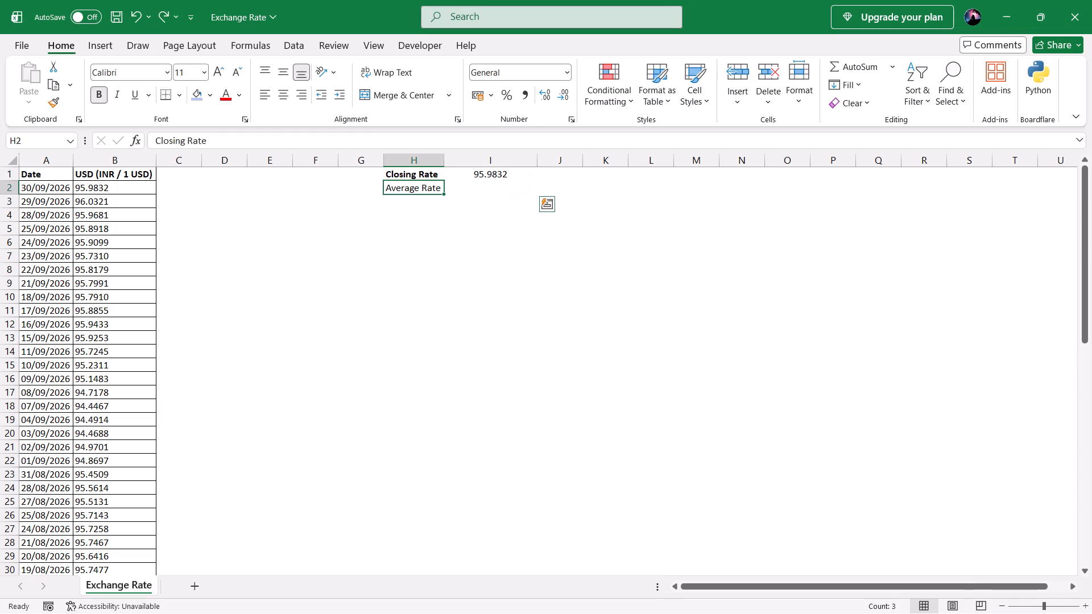
# Insert blank cells at H2:I2, shifting the Average Rate row down below them.
pyautogui.hotkey('shift', 'space')
pyautogui.press('Down')
pyautogui.press('Up')
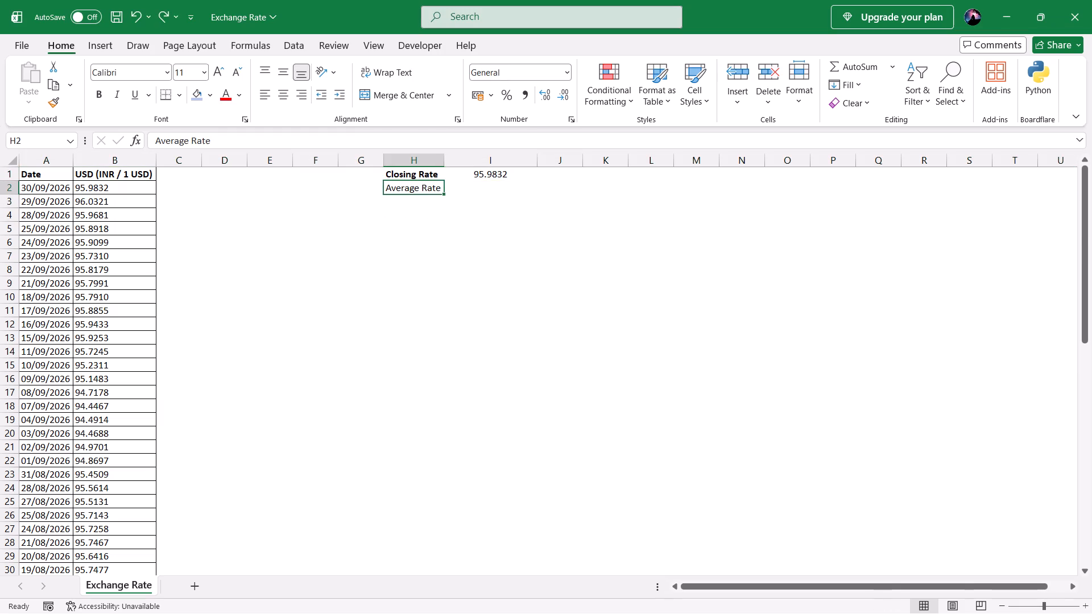
pyautogui.hotkey('shift', 'Right')
pyautogui.hotkey('ctrl', '+')
pyautogui.press('Down')
pyautogui.press('Return')
pyautogui.press('Up')
pyautogui.press('Up')
pyautogui.press('Down')
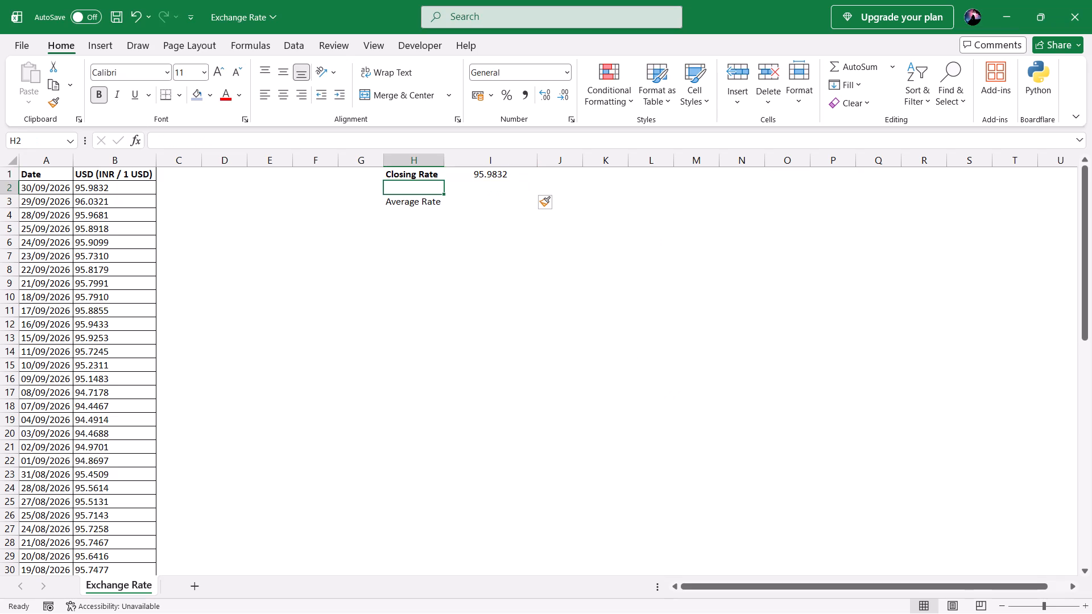
# Enter the label Sum in cell H2.
pyautogui.write('SUn')
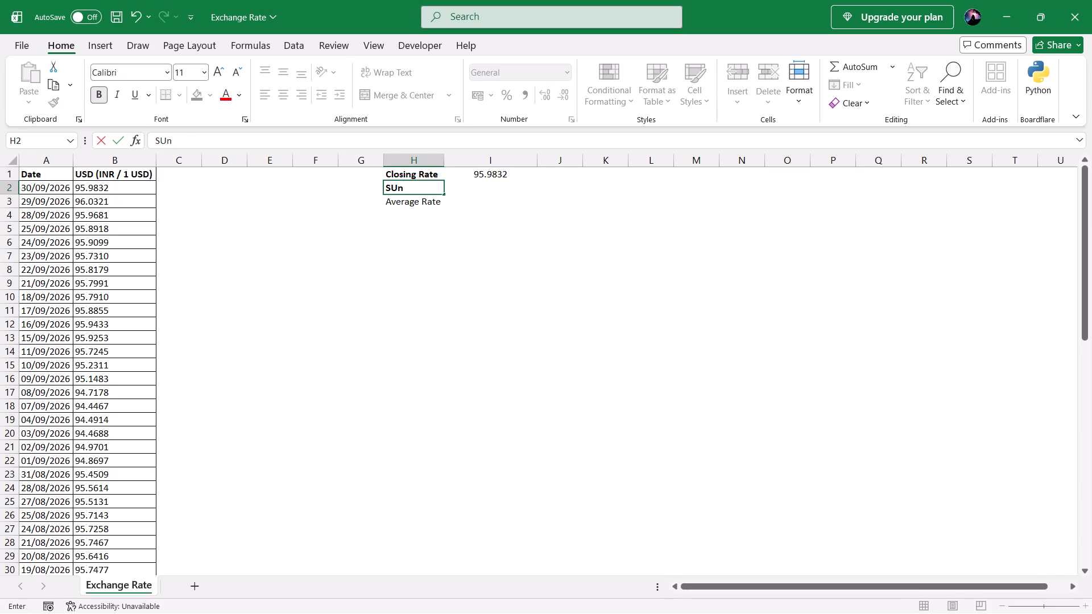
pyautogui.press('BackSpace')
pyautogui.press('BackSpace')
pyautogui.write('um')
pyautogui.press('Return')
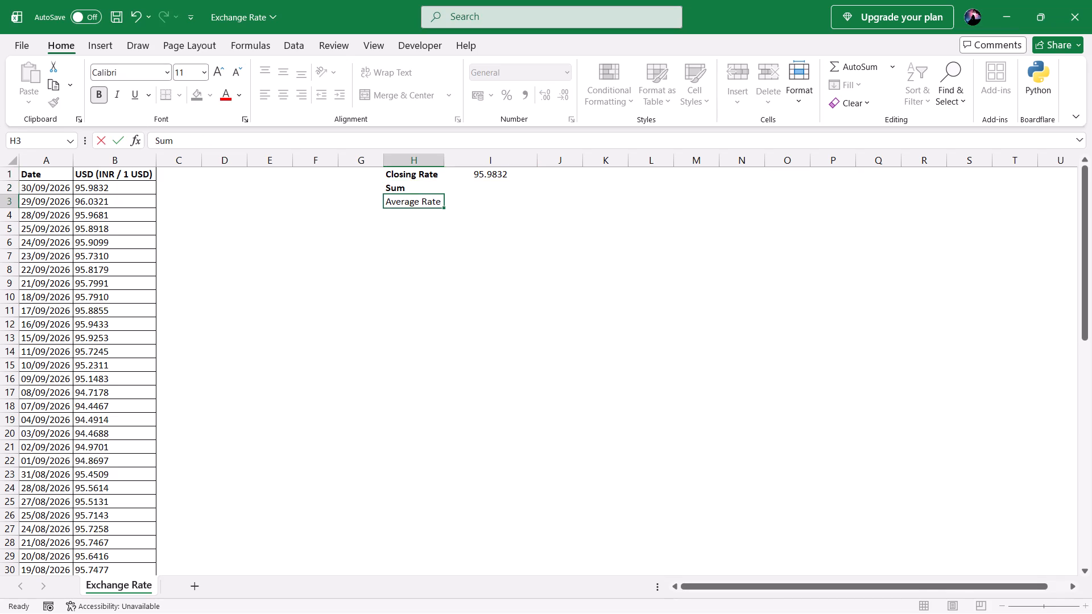
# Enter =SUM(B2:B65) in cell I2 to total the USD rates.
pyautogui.press('Up')
pyautogui.press('Right')
pyautogui.write('=sum')
pyautogui.press('Tab')
pyautogui.press('Left')
pyautogui.press('Left')
pyautogui.press('Left')
pyautogui.press('Left')
pyautogui.press('Left')
pyautogui.press('Left')
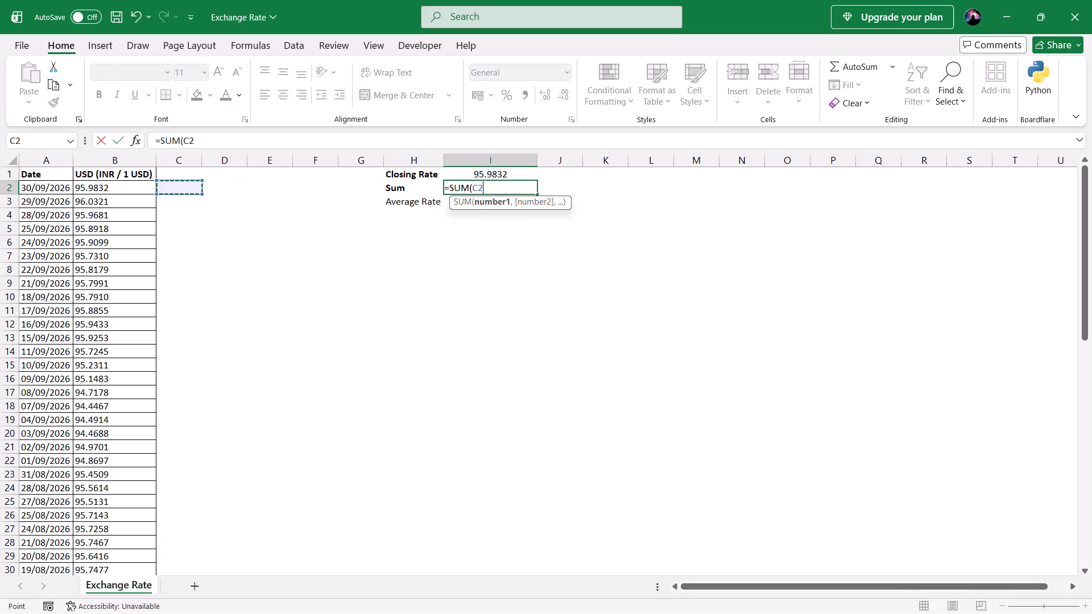
pyautogui.press('Left')
pyautogui.hotkey('ctrl', 'shift', 'Down')
pyautogui.press('Return')
# Change the number format of the USD rates in B2:B65 from Text to Number.
pyautogui.press('Up')
pyautogui.press('Up')
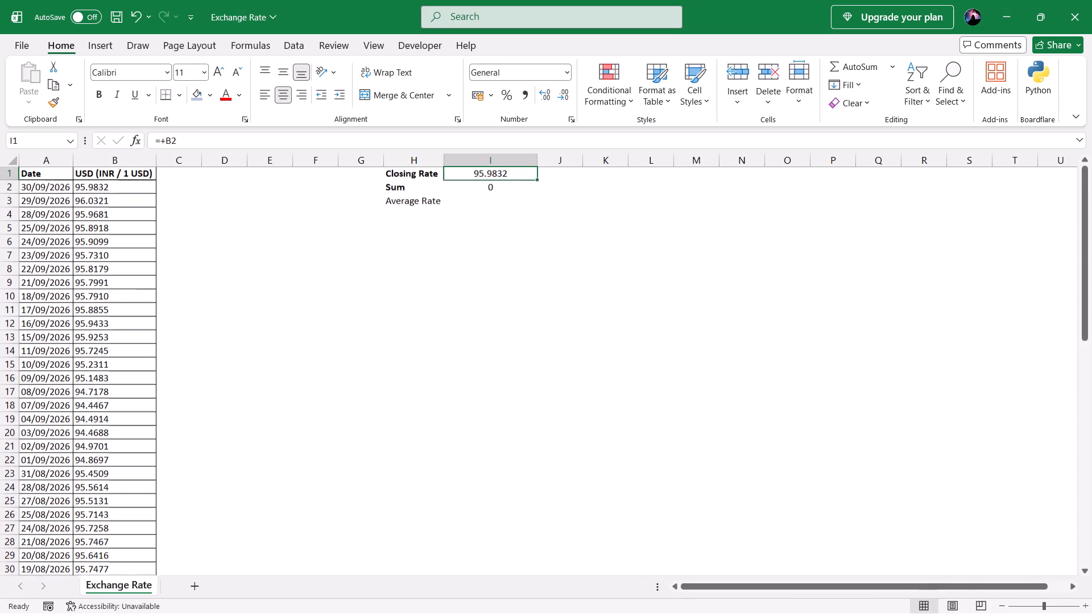
pyautogui.press('Up')
pyautogui.press('Up')
pyautogui.press('Up')
pyautogui.press('Down')
pyautogui.press('Left')
pyautogui.press('Left')
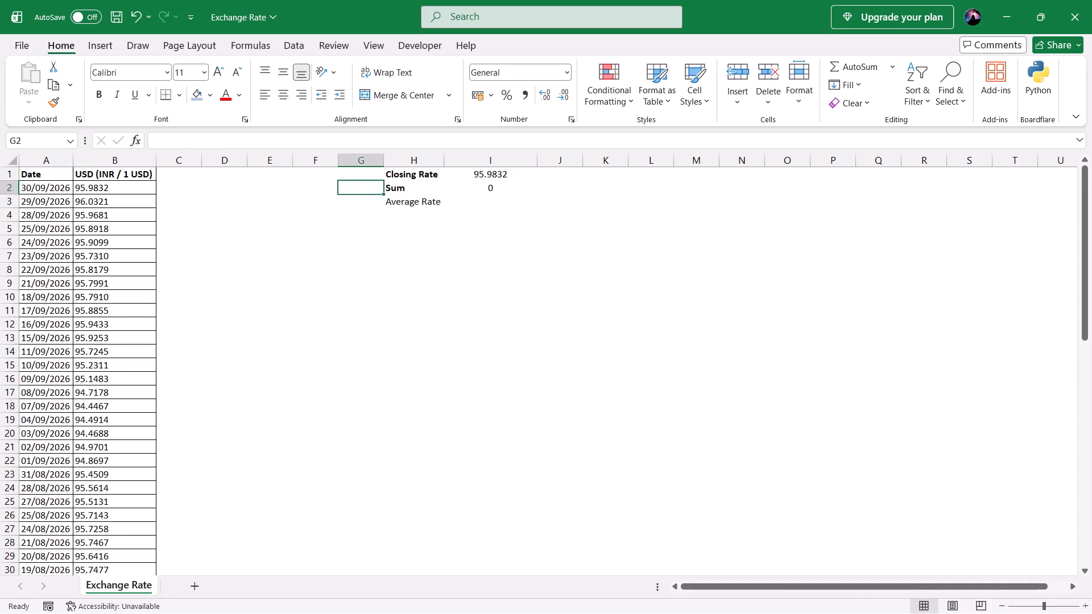
pyautogui.press('Left')
pyautogui.press('Left')
pyautogui.press('Left')
pyautogui.press('Left')
pyautogui.press('Left')
pyautogui.press('F3')
pyautogui.press('Escape')
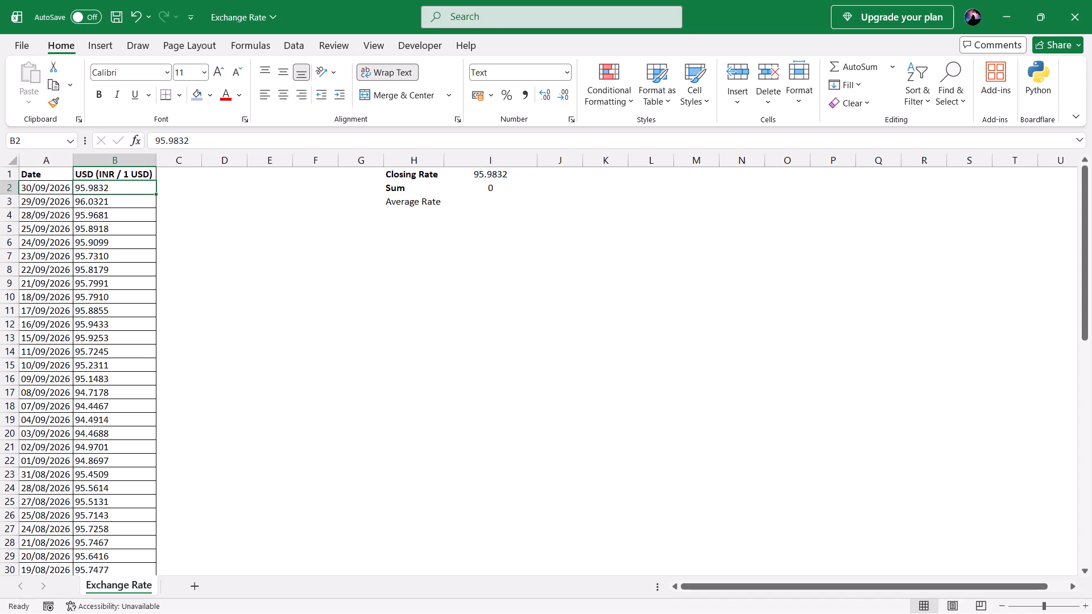
pyautogui.press('F2')
pyautogui.press('Escape')
pyautogui.hotkey('ctrl', 'shift', 'Down')
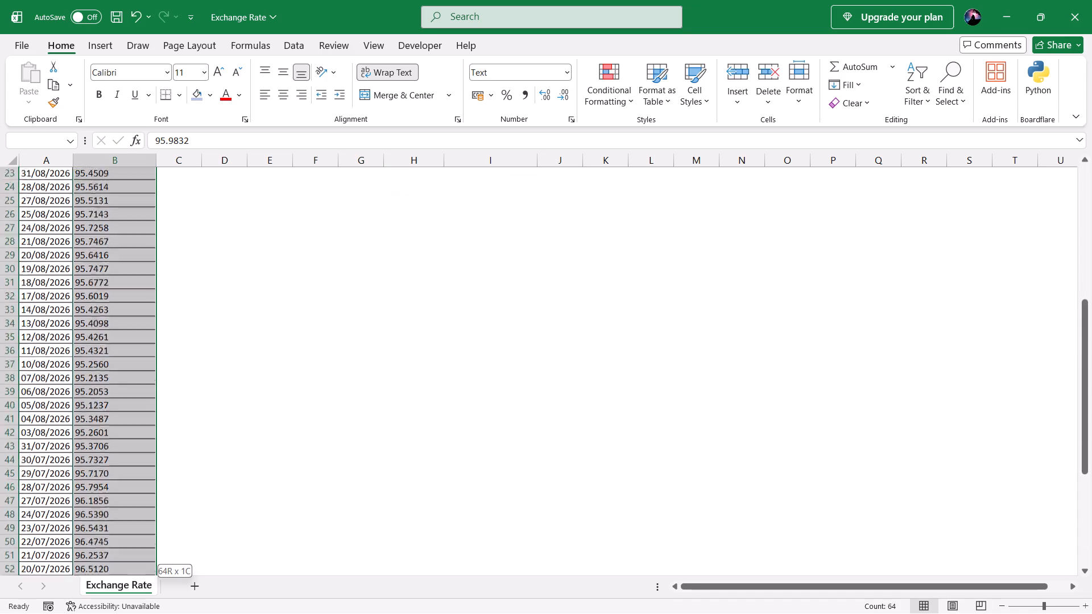
pyautogui.click(568, 72)
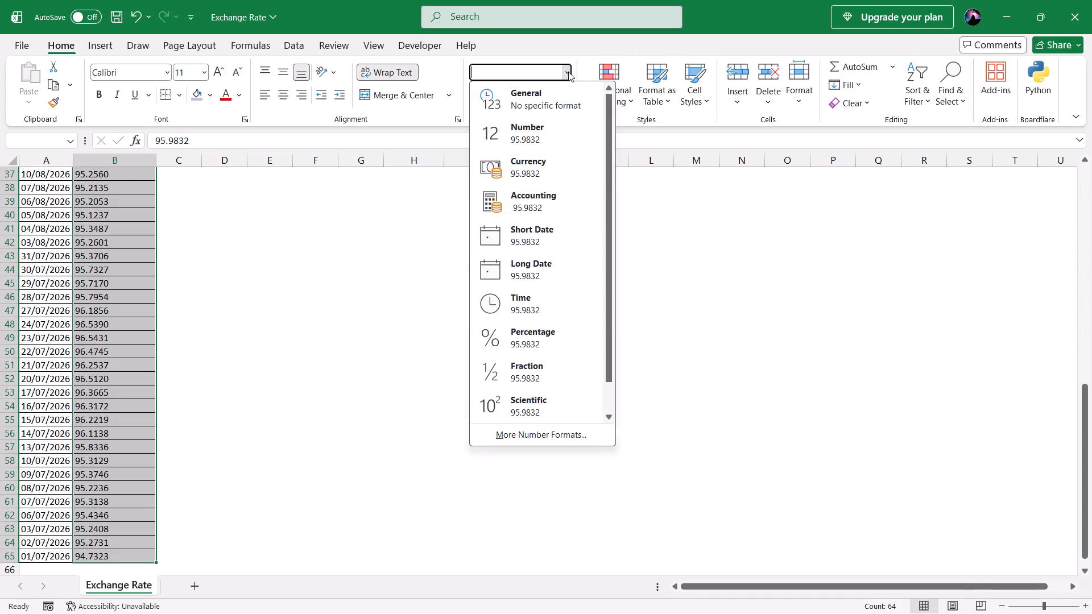
pyautogui.click(515, 126)
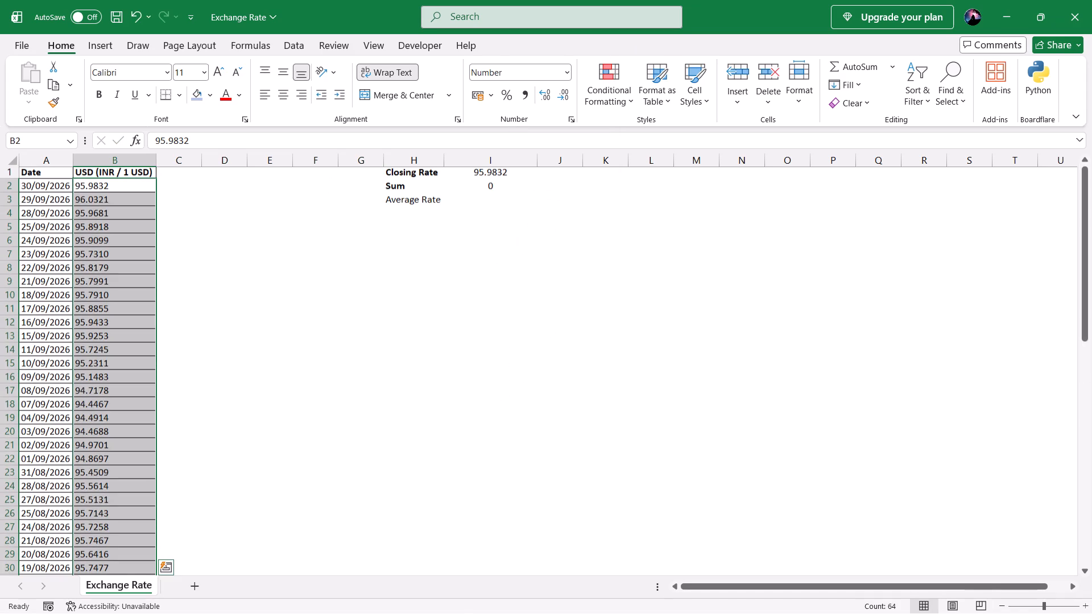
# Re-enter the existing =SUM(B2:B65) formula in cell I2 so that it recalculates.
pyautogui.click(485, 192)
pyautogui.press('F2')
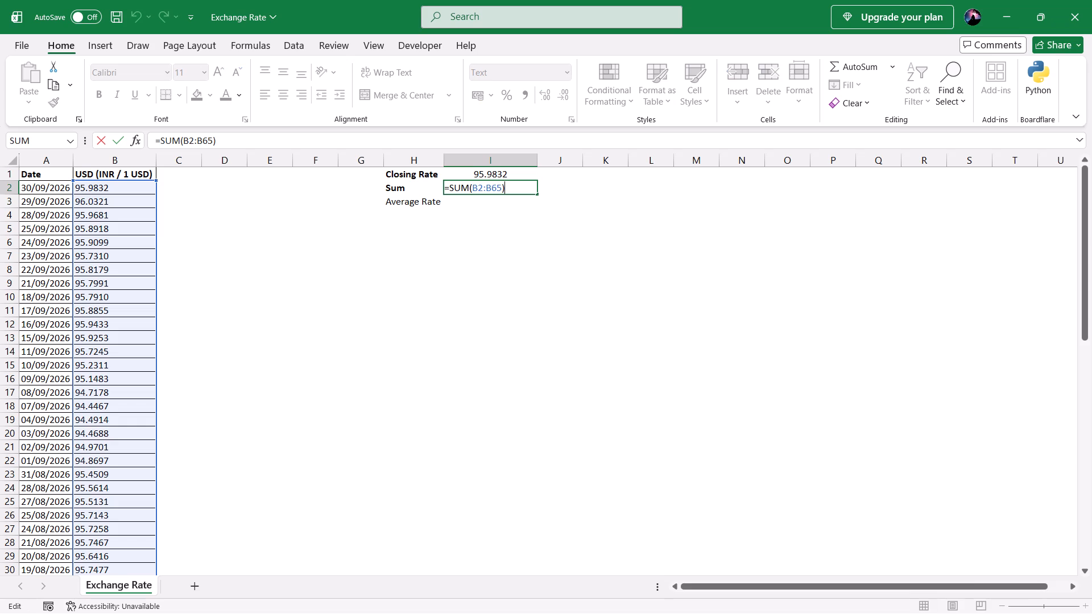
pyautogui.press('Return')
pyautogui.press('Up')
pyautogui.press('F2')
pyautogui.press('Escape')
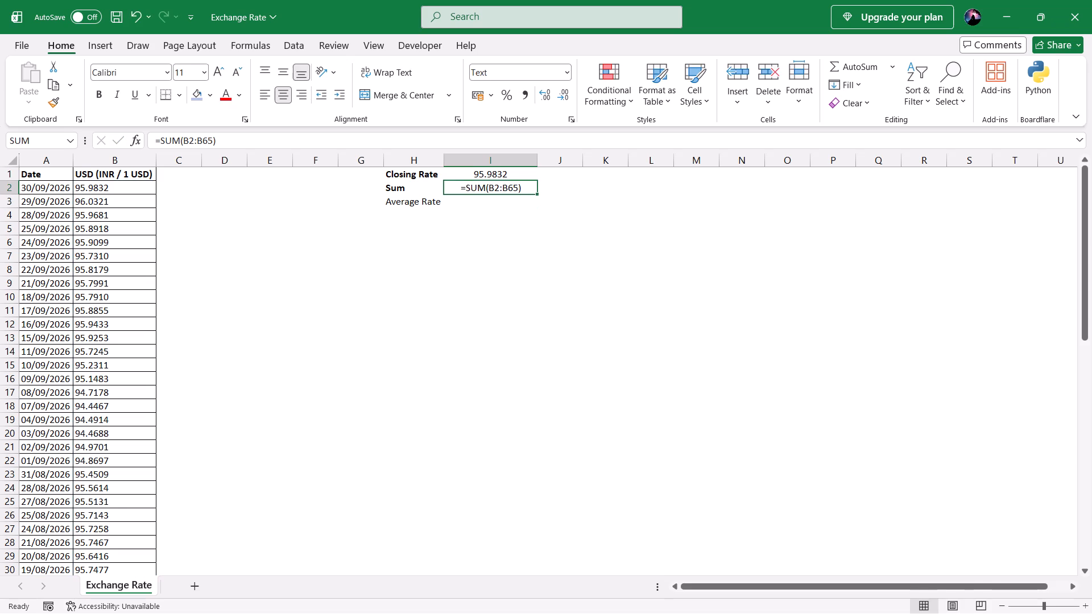
# Set cell I2's number format to General and re-enter its =SUM(B2:B65) formula.
pyautogui.moveTo(569, 61); pyautogui.dragTo(565, 70)
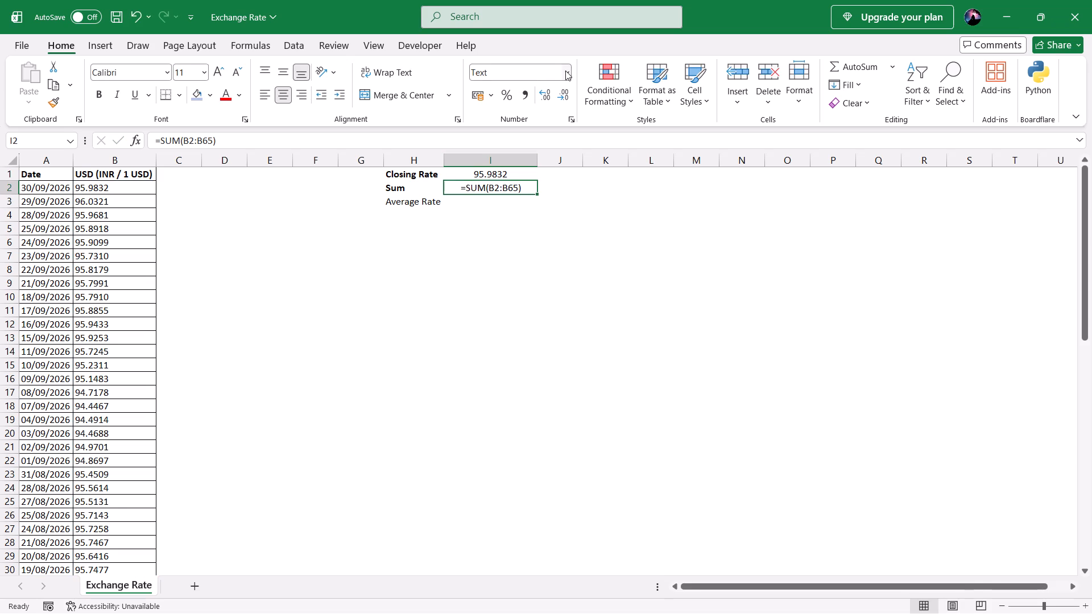
pyautogui.click(565, 70)
pyautogui.click(526, 103)
pyautogui.press('Return')
pyautogui.press('Up')
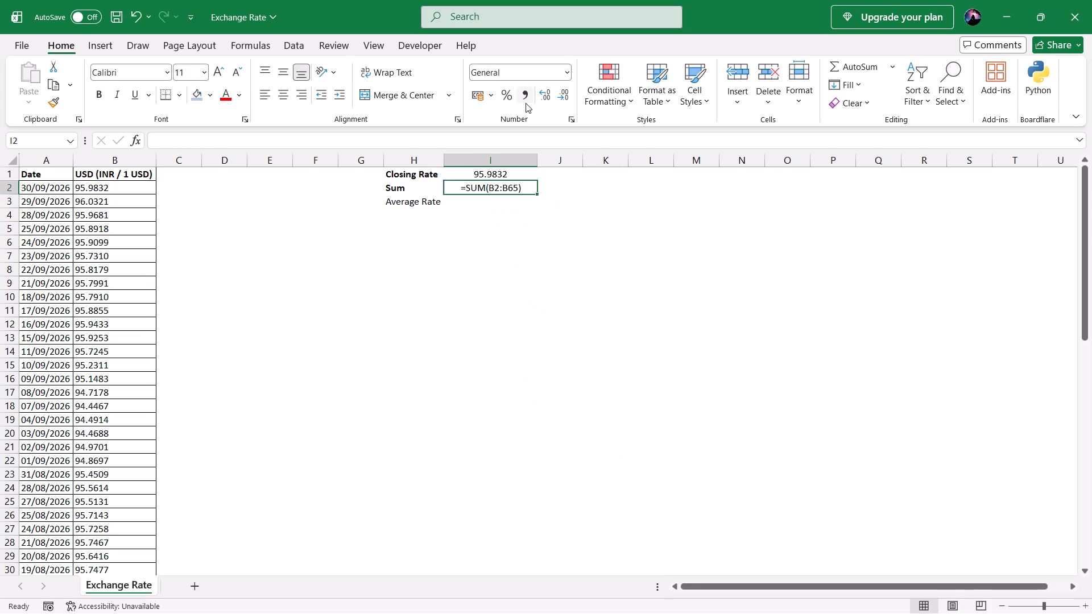
pyautogui.press('F2')
pyautogui.press('Return')
pyautogui.press('Up')
pyautogui.press('F2')
pyautogui.press('Escape')
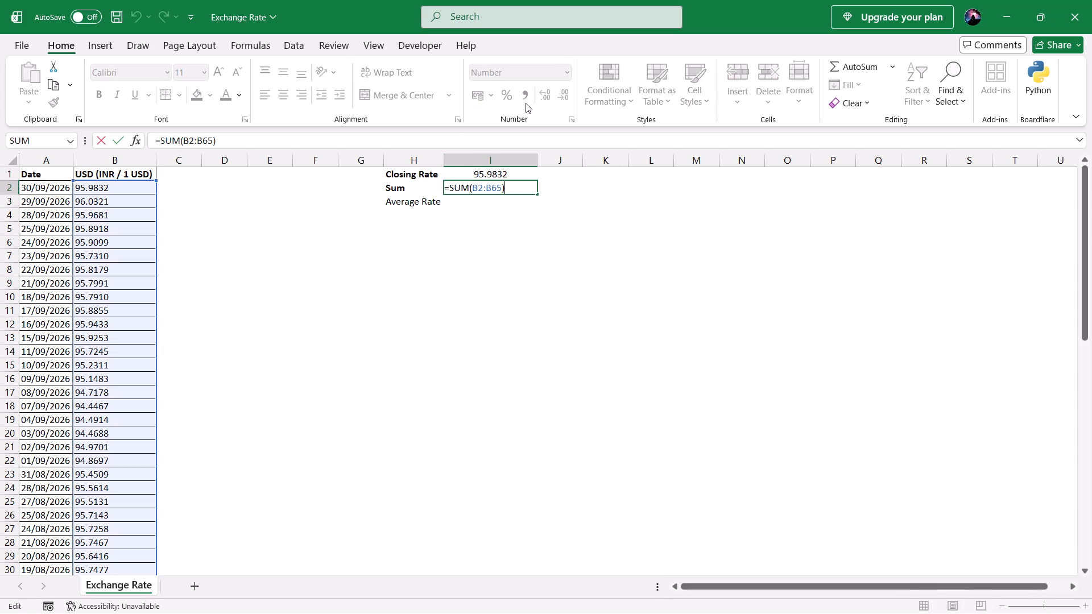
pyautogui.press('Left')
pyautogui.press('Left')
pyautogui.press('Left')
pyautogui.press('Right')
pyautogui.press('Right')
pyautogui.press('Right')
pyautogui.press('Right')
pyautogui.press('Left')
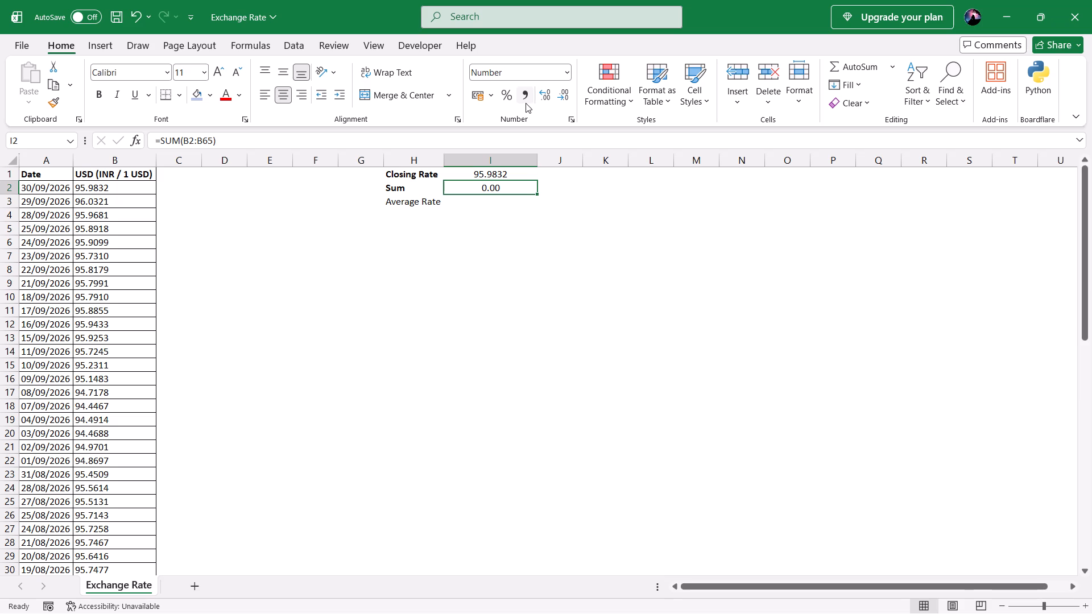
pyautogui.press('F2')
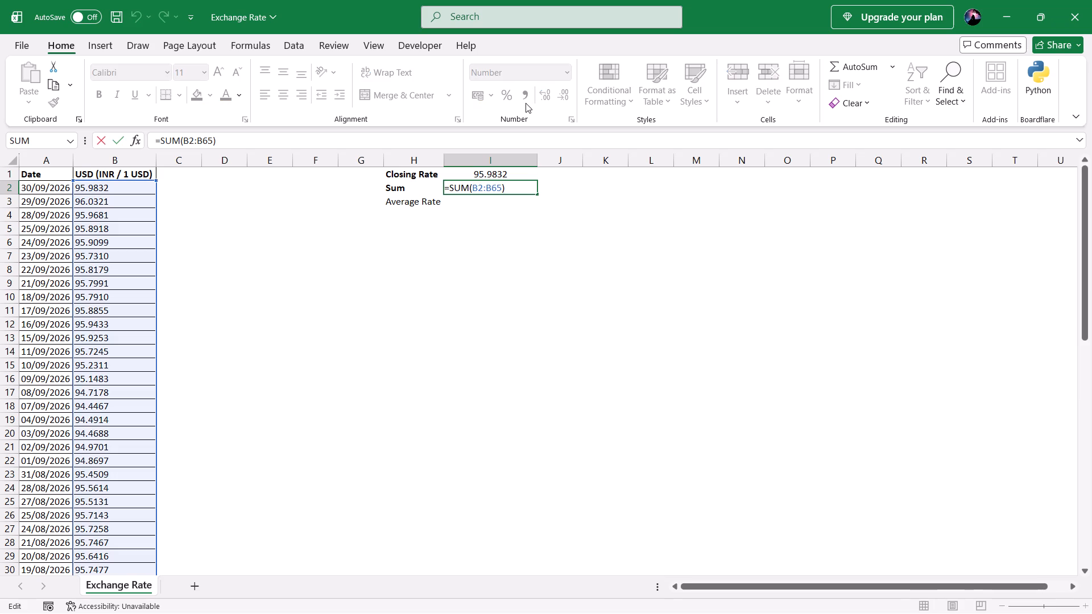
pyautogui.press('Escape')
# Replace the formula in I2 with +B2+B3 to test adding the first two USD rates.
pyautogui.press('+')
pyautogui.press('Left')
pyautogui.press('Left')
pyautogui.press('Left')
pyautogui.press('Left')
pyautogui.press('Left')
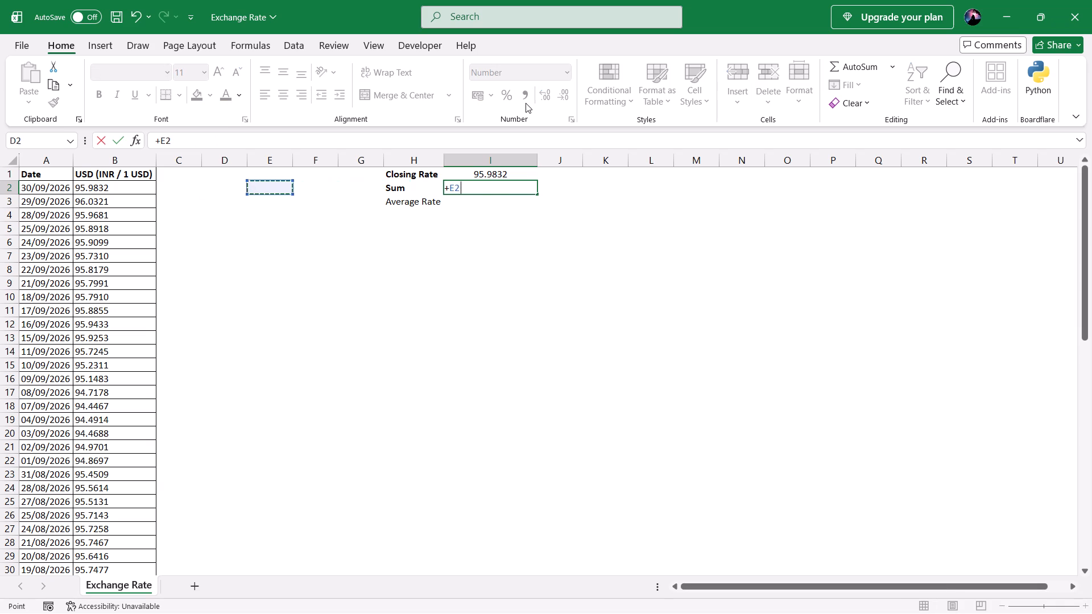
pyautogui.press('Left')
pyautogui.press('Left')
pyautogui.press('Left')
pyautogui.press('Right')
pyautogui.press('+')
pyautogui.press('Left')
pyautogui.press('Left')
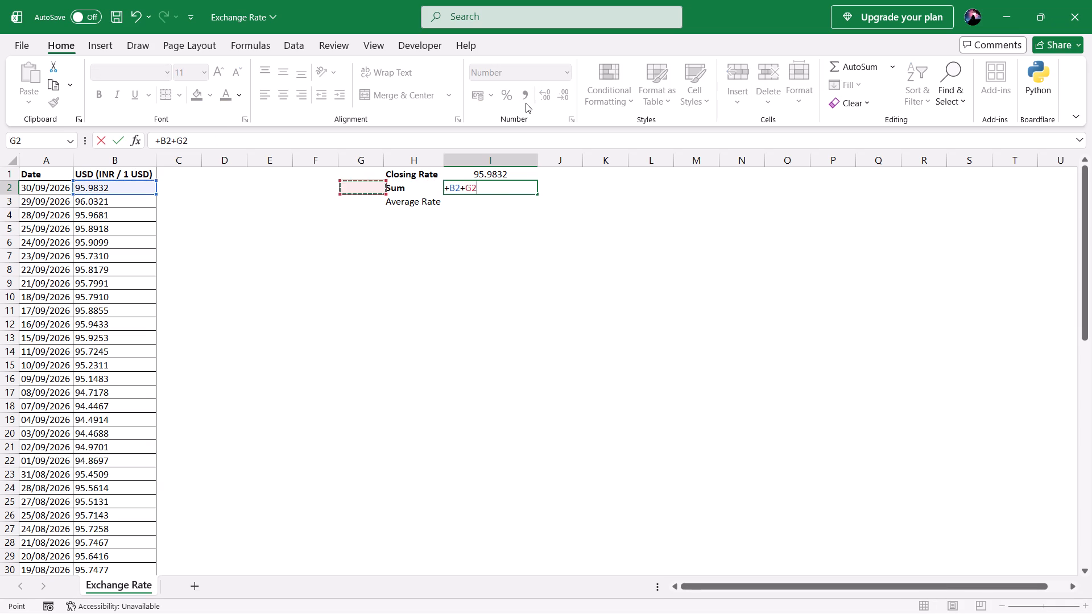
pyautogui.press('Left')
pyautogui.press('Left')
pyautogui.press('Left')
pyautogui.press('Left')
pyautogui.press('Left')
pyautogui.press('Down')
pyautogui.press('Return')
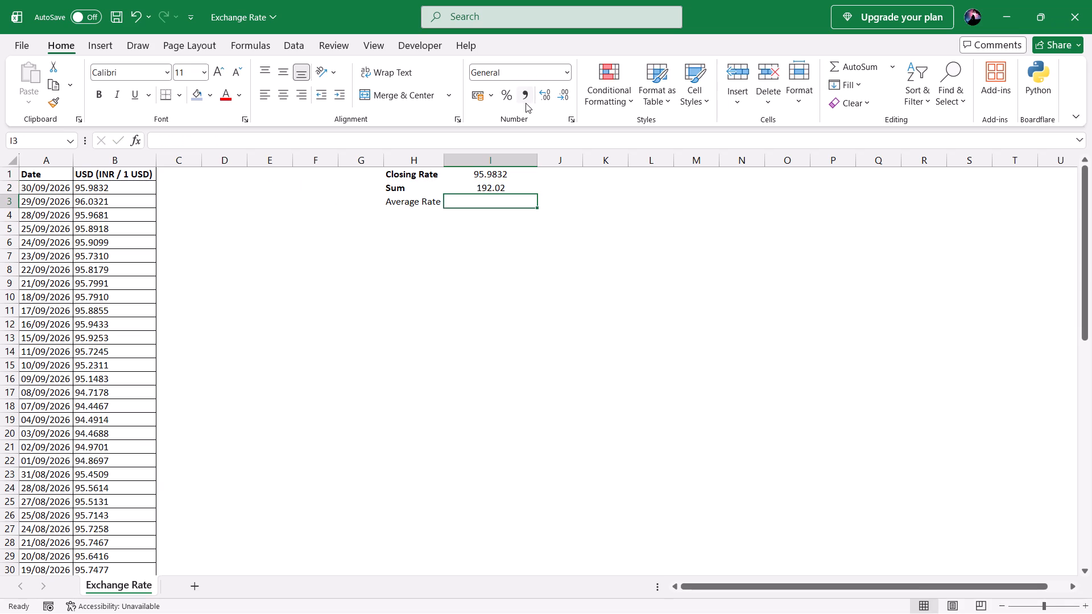
# Clear the contents of cell I2.
pyautogui.press('Up')
pyautogui.press('Delete')
pyautogui.press('Escape')
# Check the selection summary for small groups of USD rate cells near the start of column B.
pyautogui.press('Left')
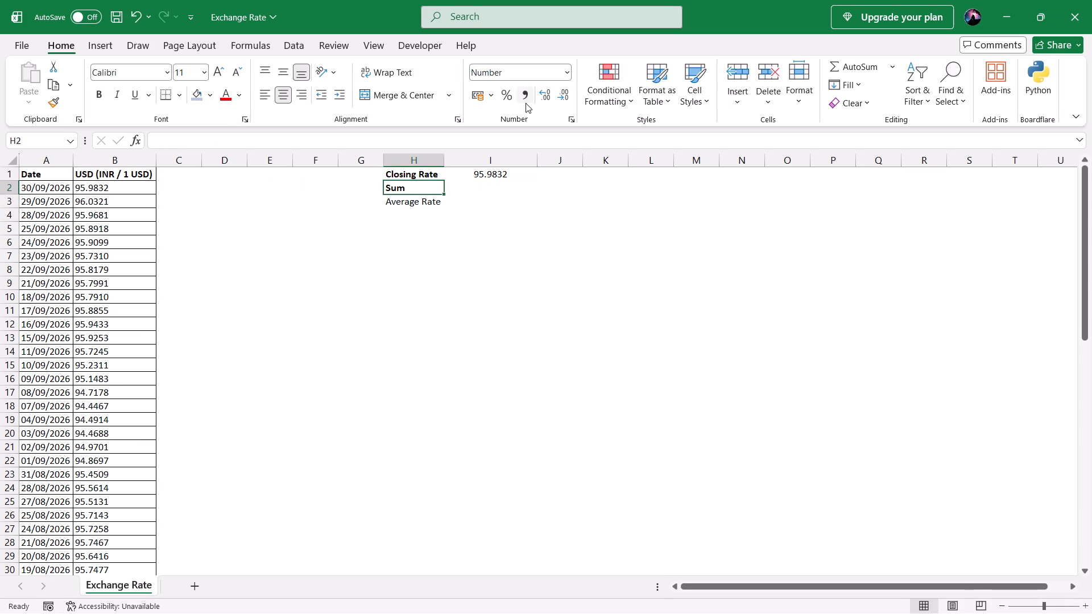
pyautogui.press('Left')
pyautogui.press('Left')
pyautogui.press('Left')
pyautogui.press('Left')
pyautogui.press('Left')
pyautogui.press('Left')
pyautogui.hotkey('ctrl', 'Up')
pyautogui.hotkey('shift', 'Down')
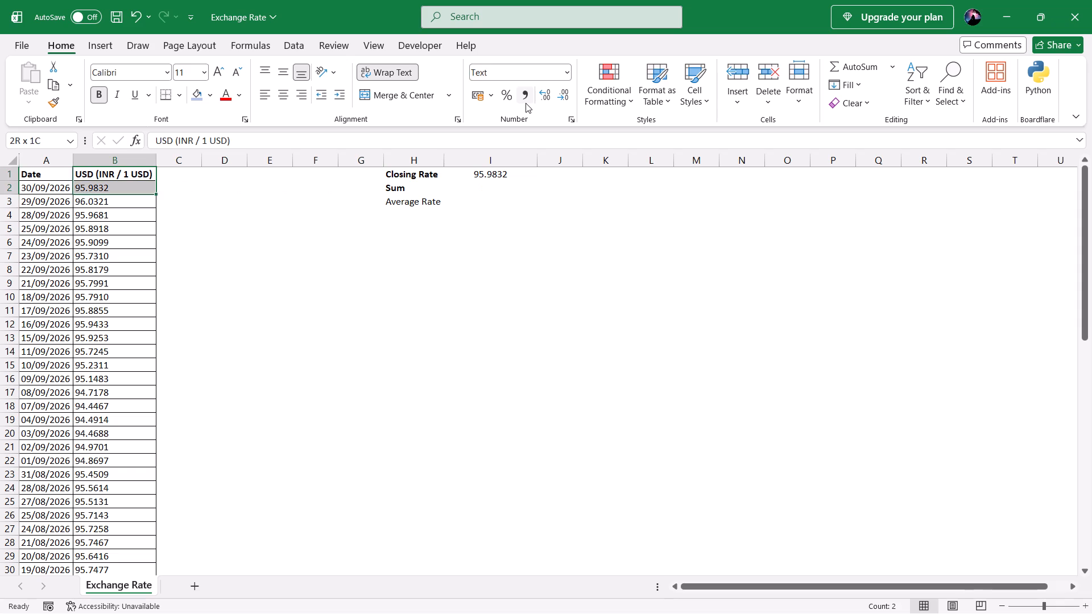
pyautogui.hotkey('shift', 'Down')
pyautogui.hotkey('shift', 'Down')
pyautogui.press('Down')
pyautogui.press('Down')
pyautogui.press('Down')
pyautogui.hotkey('shift', 'Down')
pyautogui.hotkey('shift', 'Down')
pyautogui.press('Up')
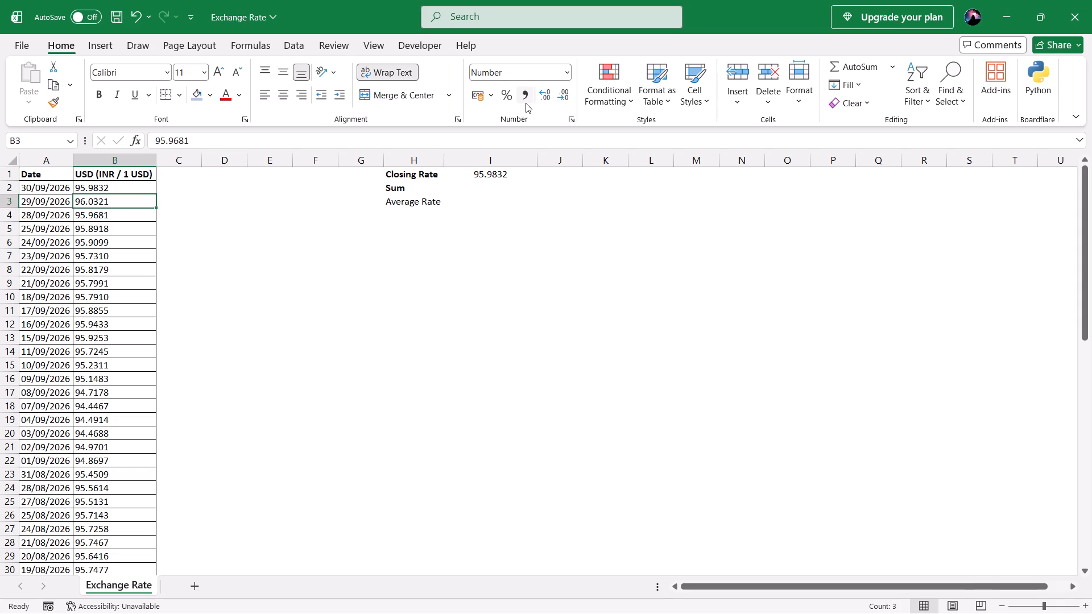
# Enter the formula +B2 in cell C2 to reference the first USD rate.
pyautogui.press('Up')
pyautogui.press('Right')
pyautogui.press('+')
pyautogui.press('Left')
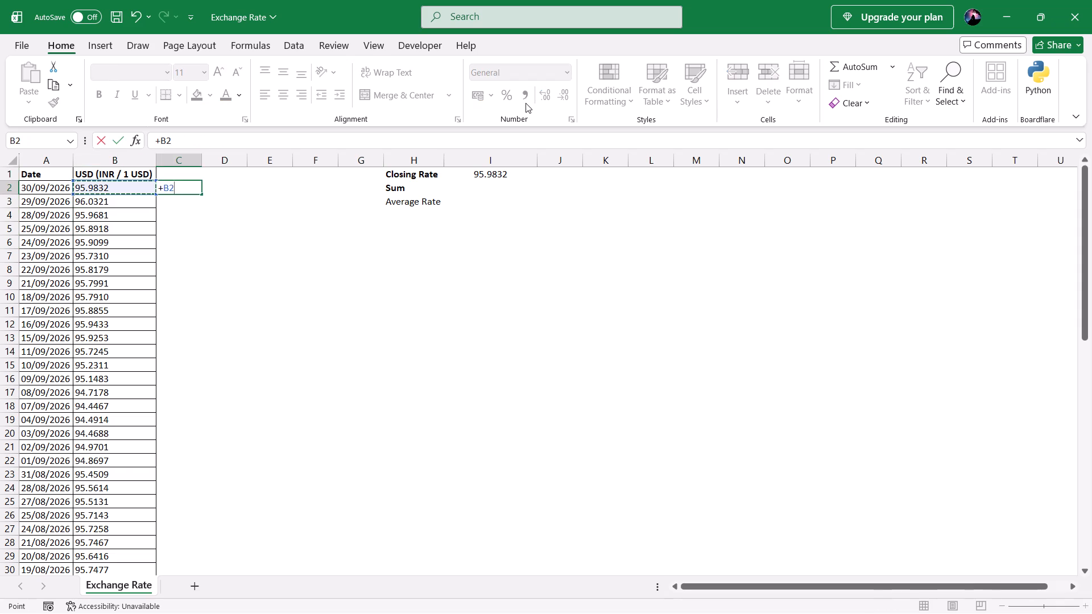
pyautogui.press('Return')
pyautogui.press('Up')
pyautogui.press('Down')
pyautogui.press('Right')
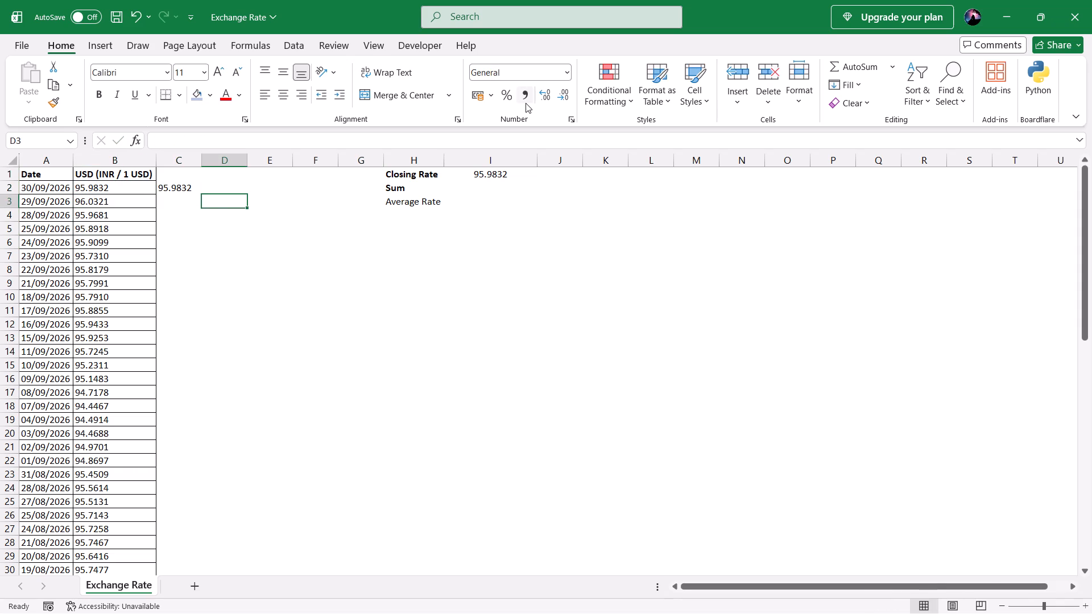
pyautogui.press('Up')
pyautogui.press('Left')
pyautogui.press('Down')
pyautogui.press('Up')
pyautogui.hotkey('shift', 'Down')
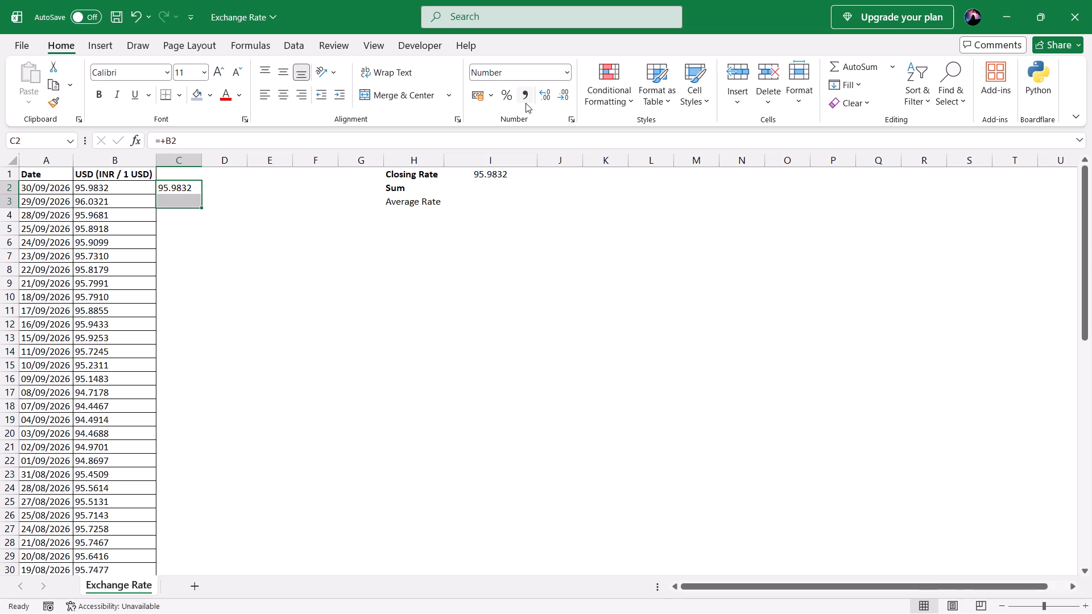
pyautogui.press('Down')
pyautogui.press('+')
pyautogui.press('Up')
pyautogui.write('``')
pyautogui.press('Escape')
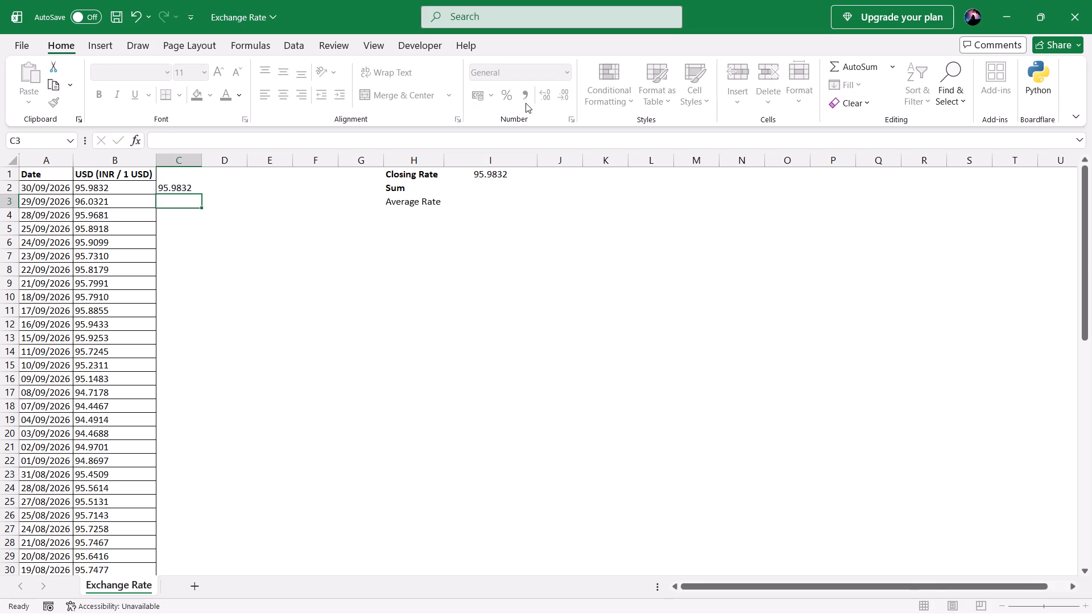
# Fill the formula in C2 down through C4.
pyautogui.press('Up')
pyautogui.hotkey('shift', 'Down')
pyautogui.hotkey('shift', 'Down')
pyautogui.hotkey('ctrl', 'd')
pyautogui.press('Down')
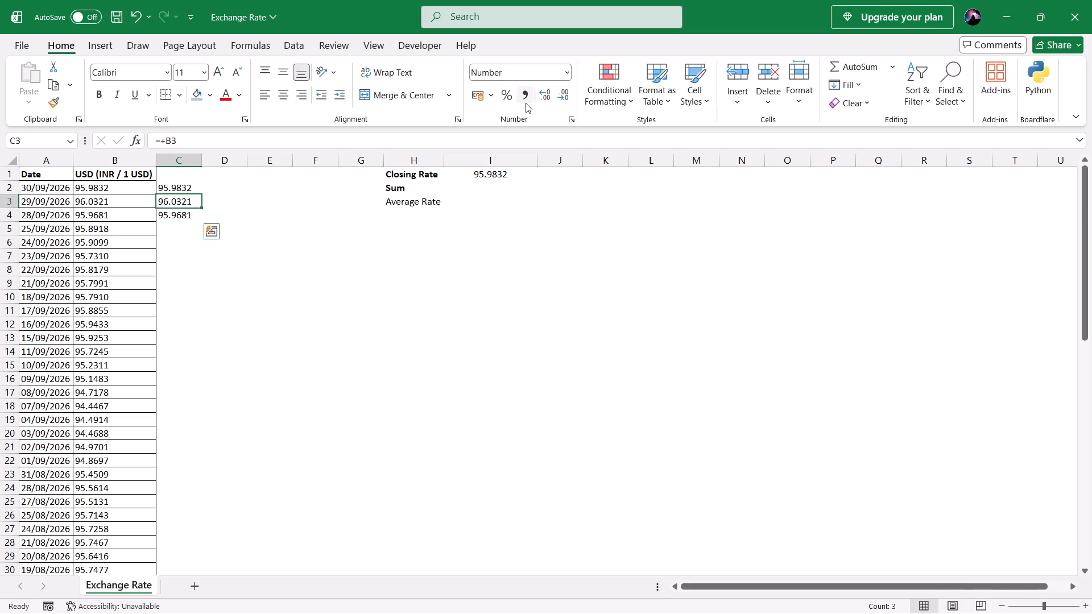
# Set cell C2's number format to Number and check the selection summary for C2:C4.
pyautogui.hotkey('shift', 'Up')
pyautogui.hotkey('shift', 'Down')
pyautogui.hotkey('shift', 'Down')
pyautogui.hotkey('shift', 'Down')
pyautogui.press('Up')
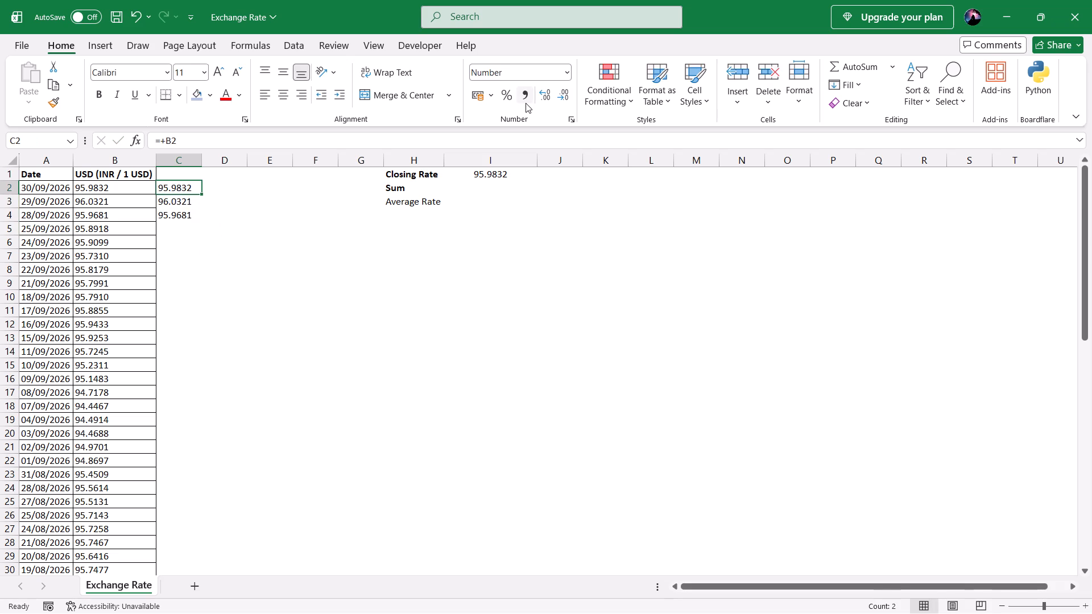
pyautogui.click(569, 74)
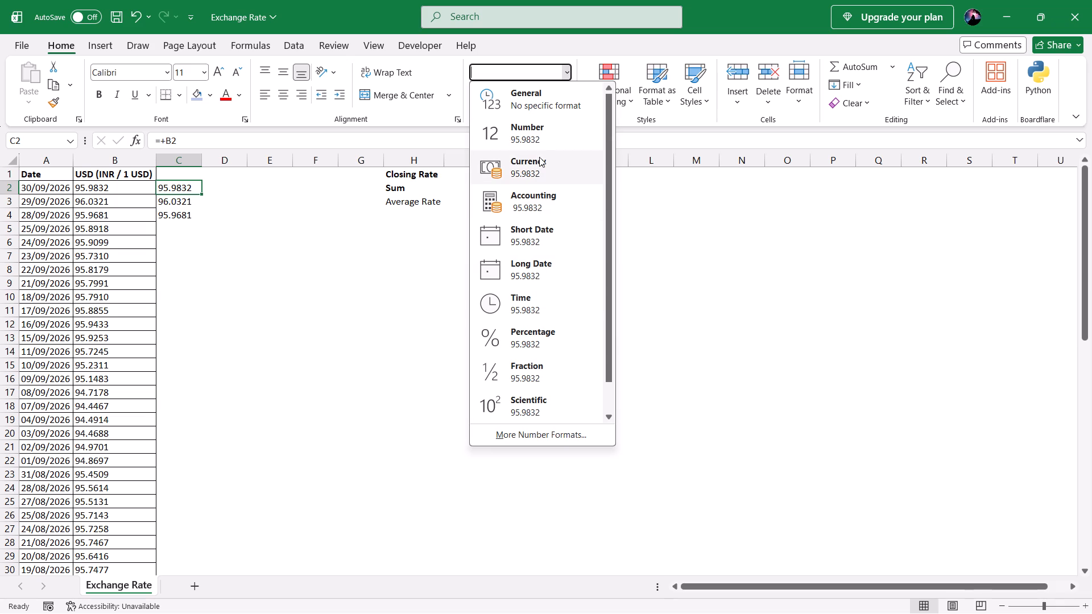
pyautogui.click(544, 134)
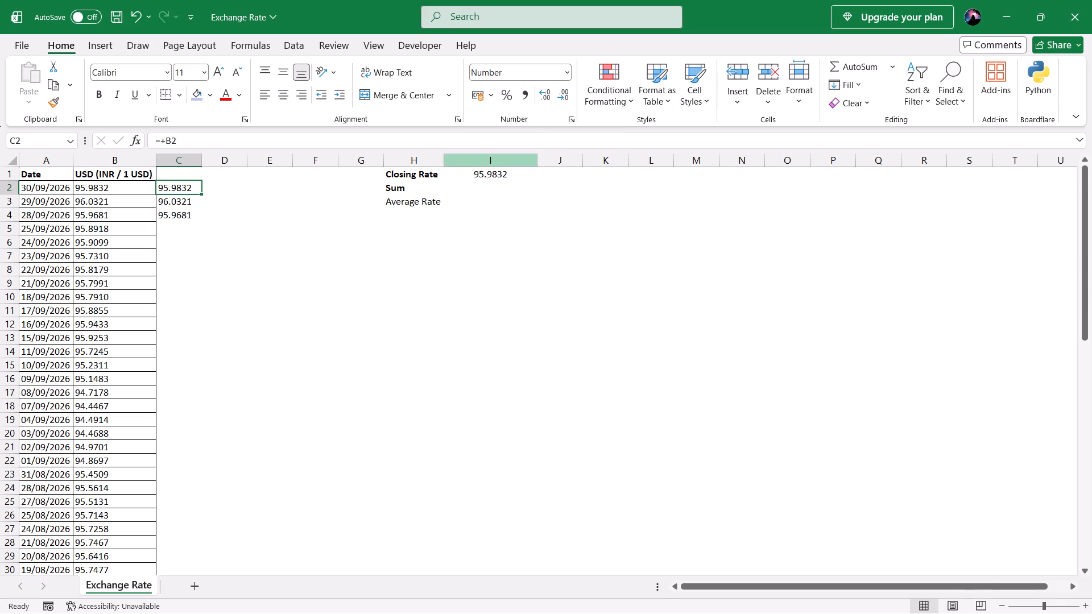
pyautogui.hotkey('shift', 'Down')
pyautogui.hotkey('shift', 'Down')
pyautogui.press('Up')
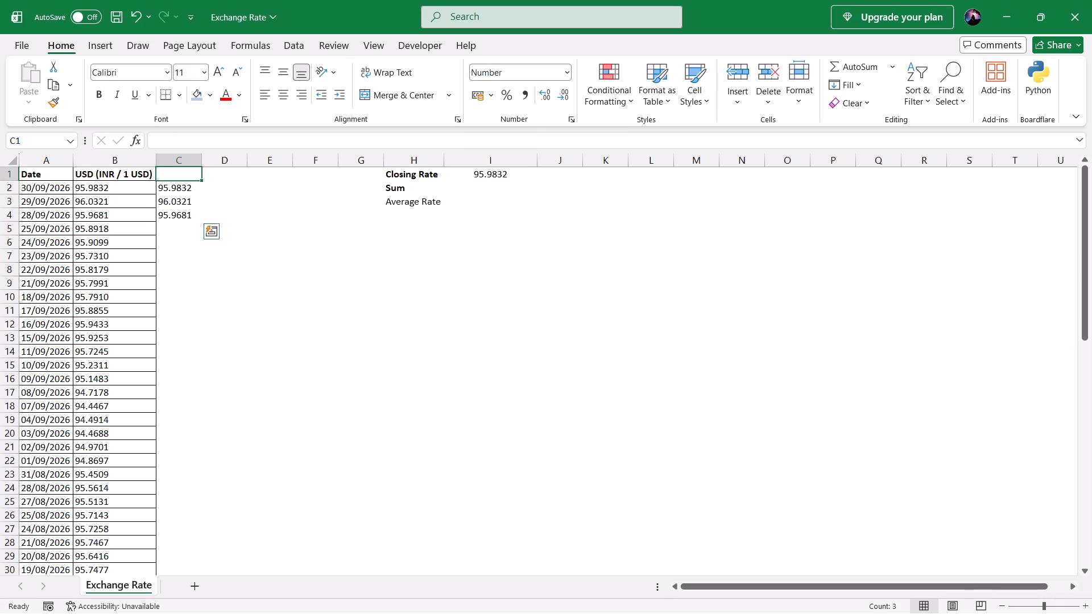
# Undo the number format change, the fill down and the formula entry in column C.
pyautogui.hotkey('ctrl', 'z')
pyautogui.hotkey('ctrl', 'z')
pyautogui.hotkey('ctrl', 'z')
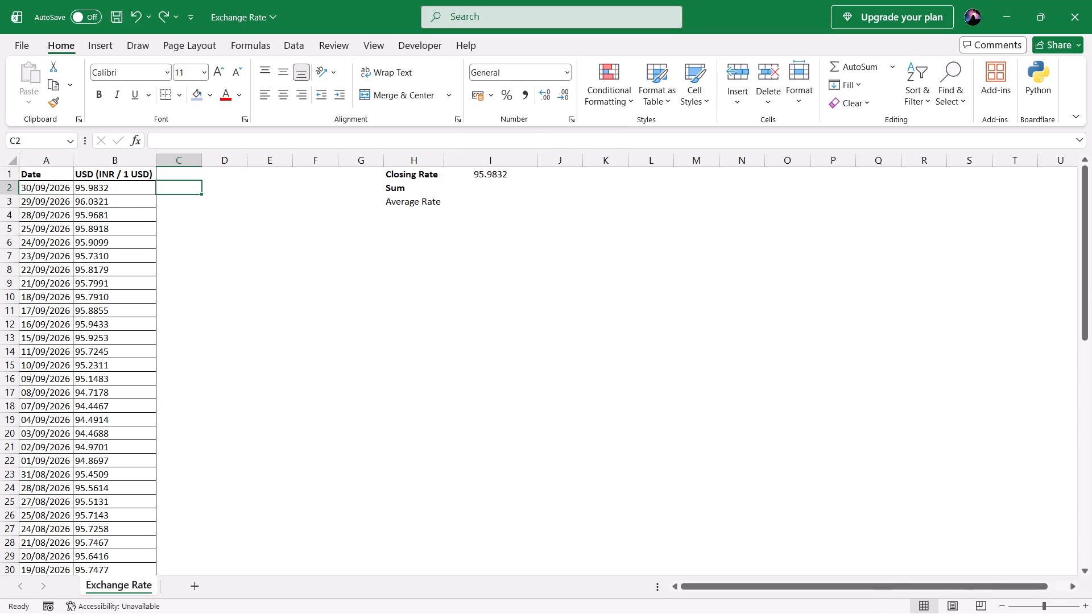
# Switch to the GCIFSCSEP26 workbook, look over its usd inr rates sheet, and return to the Exchange Rate workbook.
pyautogui.hotkey('alt', 'Tab')
pyautogui.press('Down')
pyautogui.press('Left')
pyautogui.press('Left')
pyautogui.press('Left')
pyautogui.press('Left')
pyautogui.press('Left')
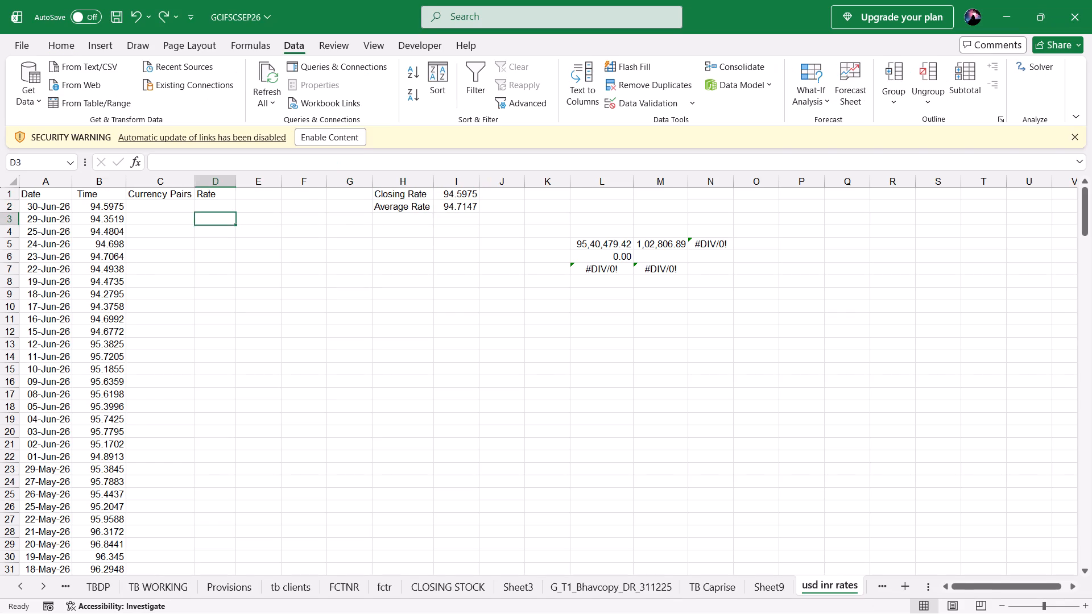
pyautogui.press('Left')
pyautogui.press('Left')
pyautogui.hotkey('alt', 'Tab')
# Save the Exchange Rate workbook, keeping its Web Page format.
pyautogui.press('Down')
pyautogui.hotkey('ctrl', 's')
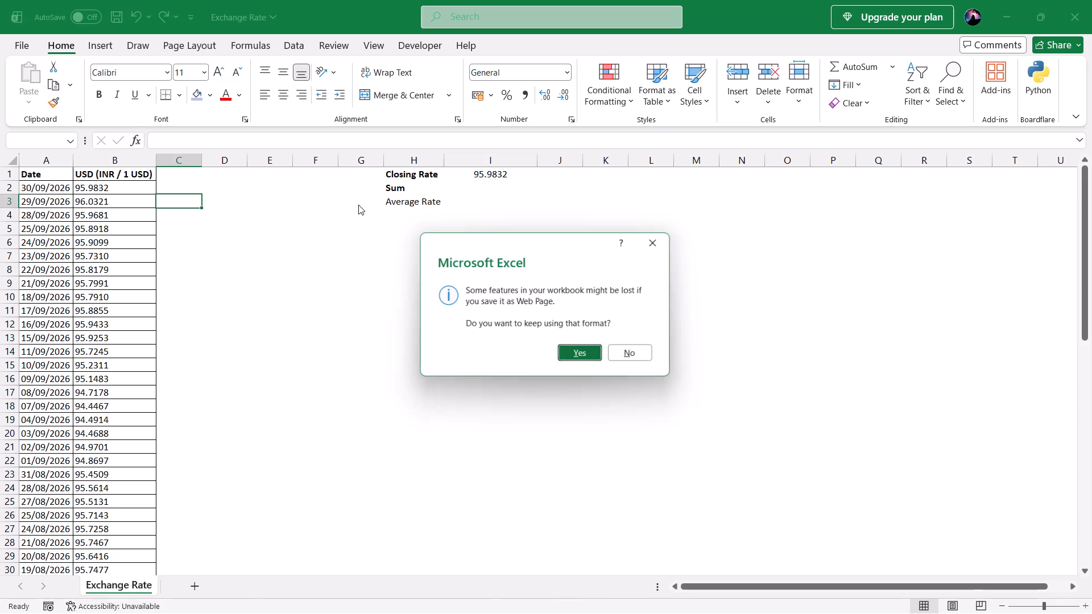
pyautogui.click(566, 346)
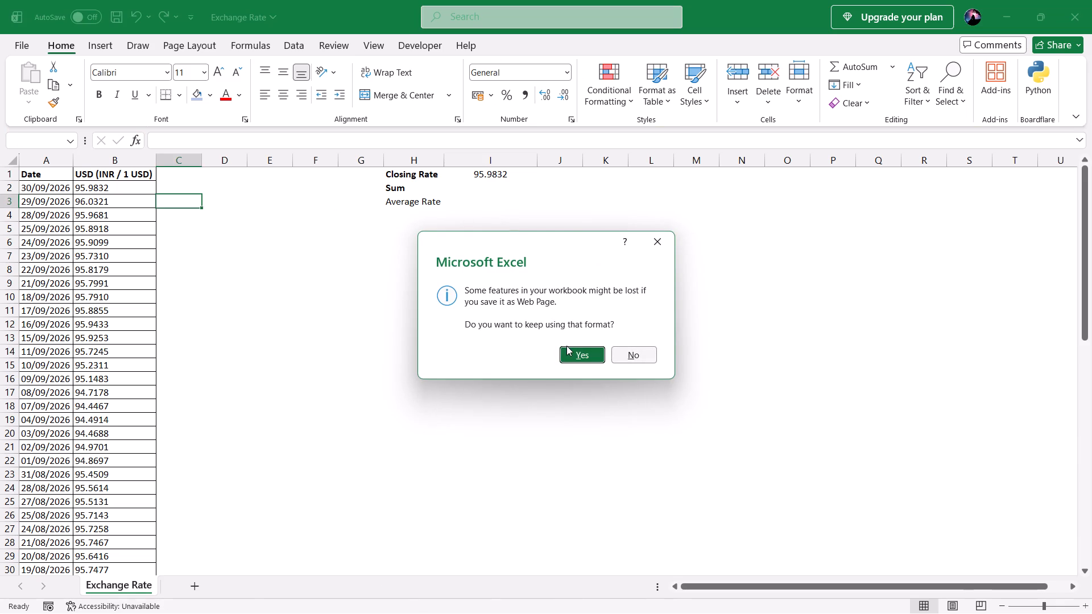
pyautogui.click(569, 353)
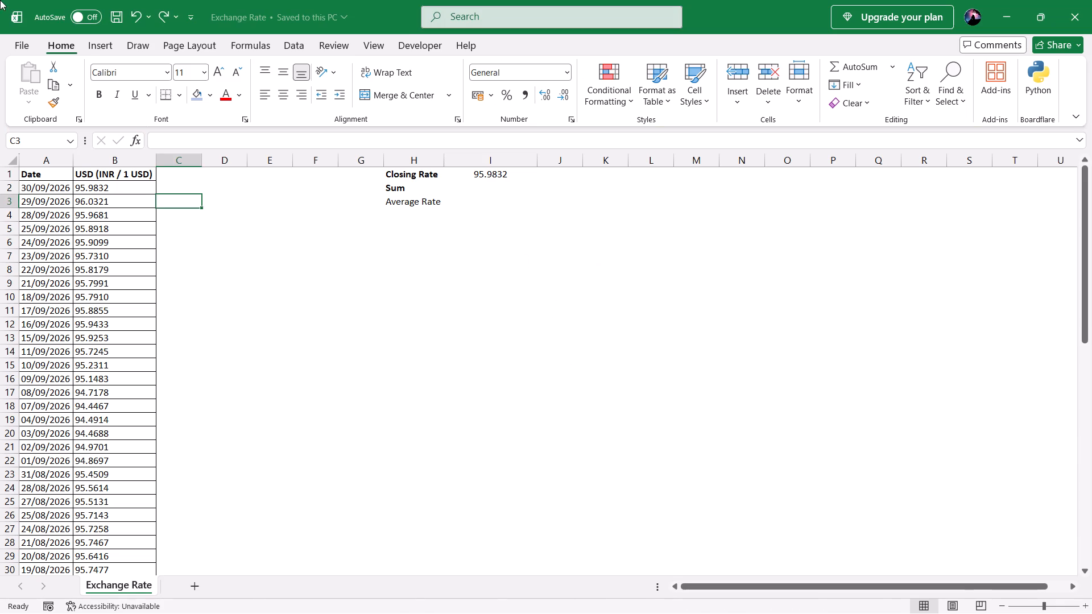
# Save a copy of the workbook to the Desktop as Exchange rates in Excel Workbook format.
pyautogui.click(34, 52)
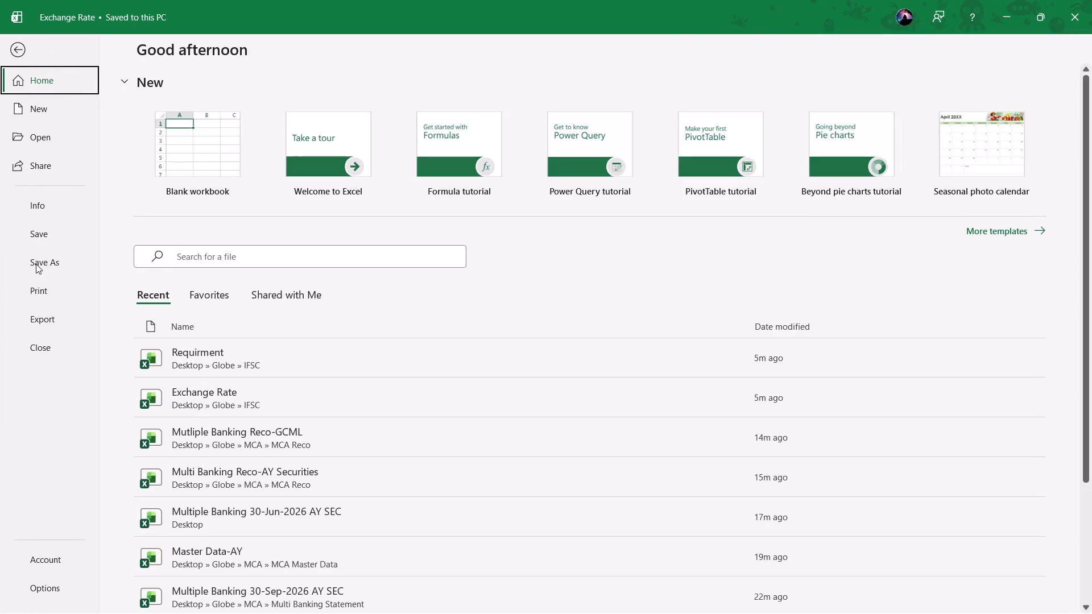
pyautogui.click(36, 264)
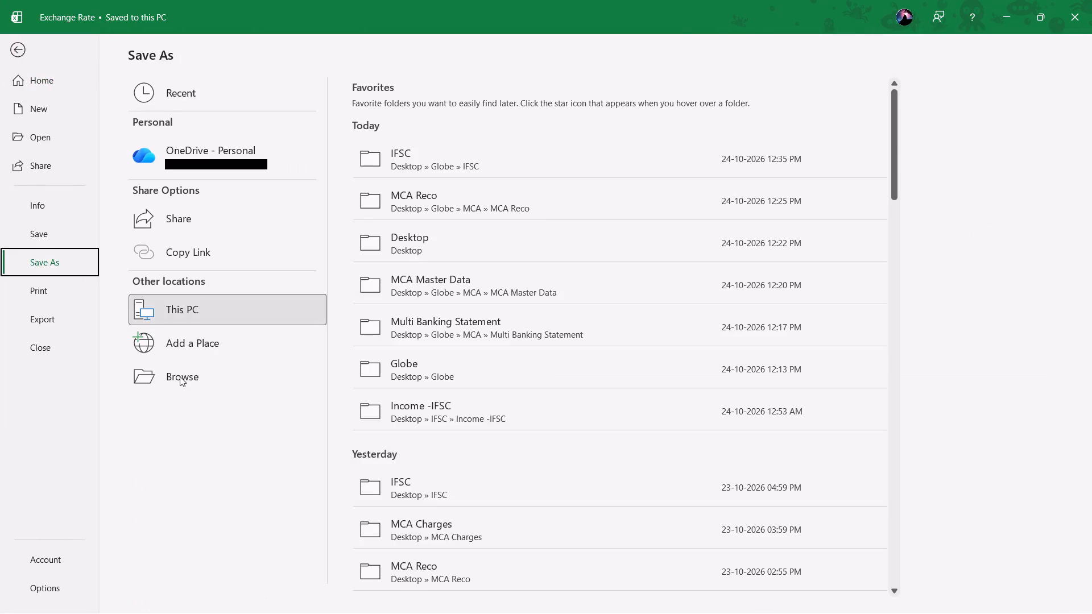
pyautogui.click(180, 376)
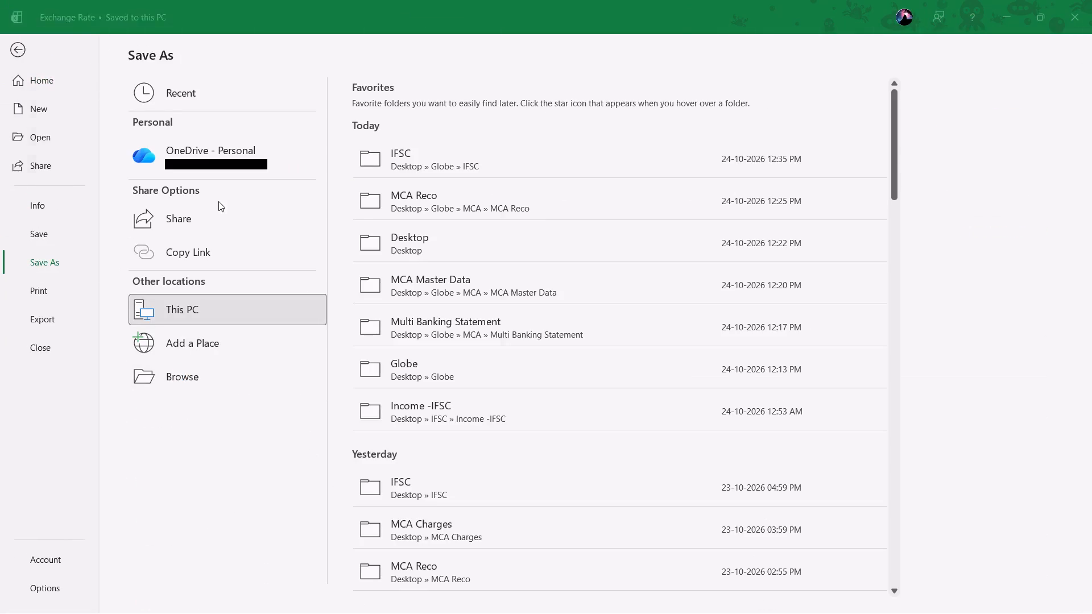
pyautogui.scroll(2, 59, 150)
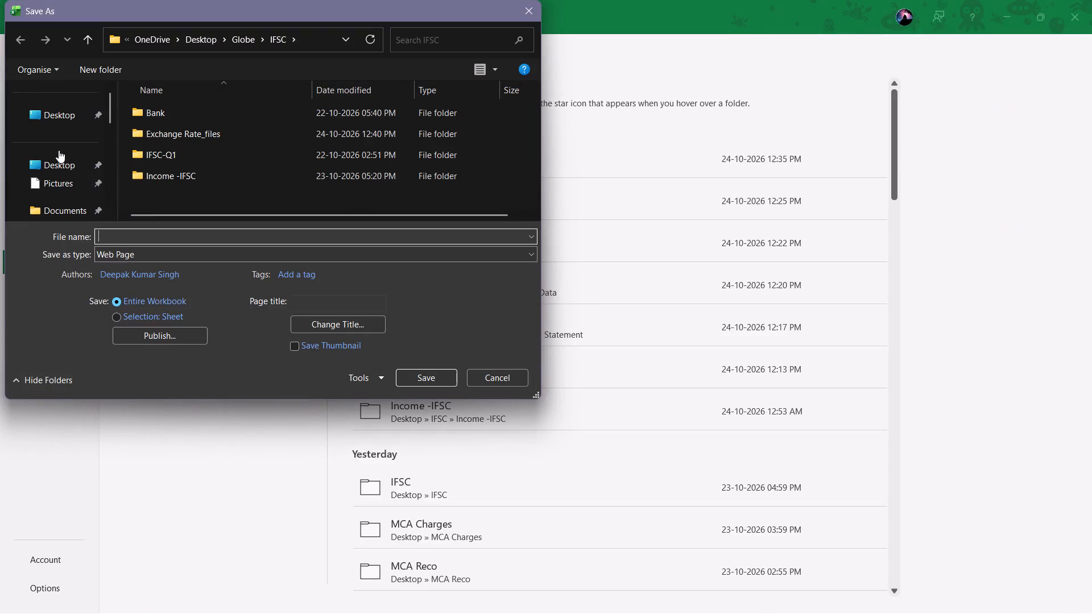
pyautogui.click(43, 162)
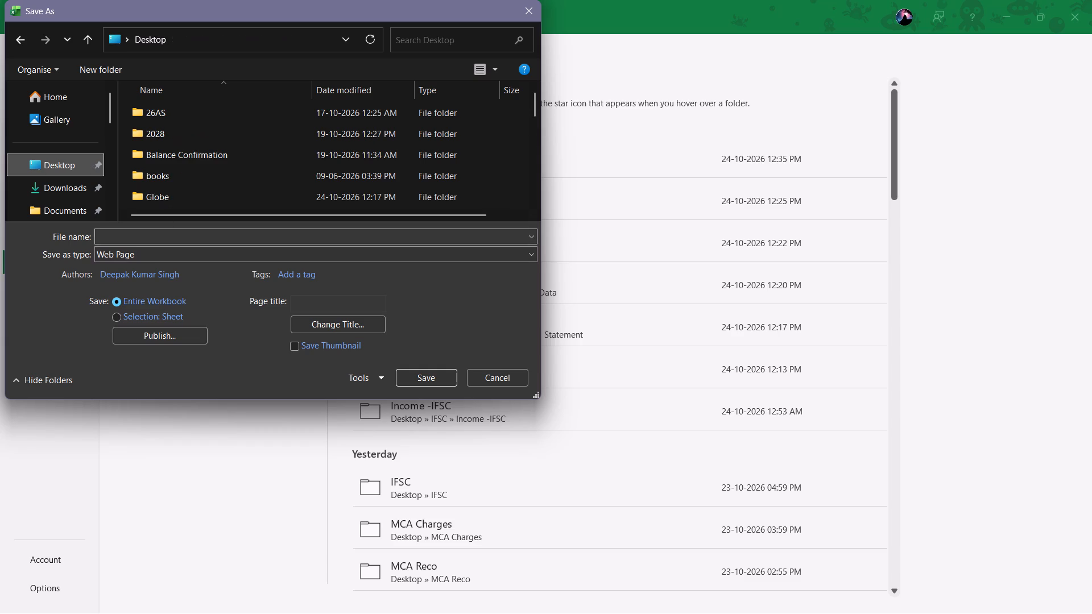
pyautogui.click(142, 231)
pyautogui.write('Exchange rates')
pyautogui.press('Return')
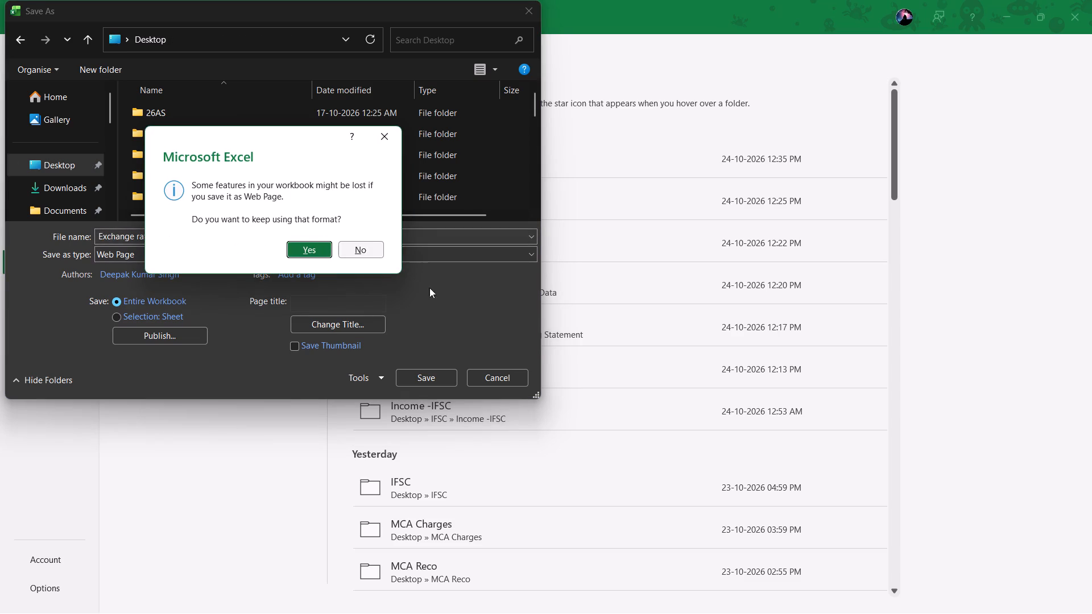
pyautogui.press('Escape')
pyautogui.click(395, 256)
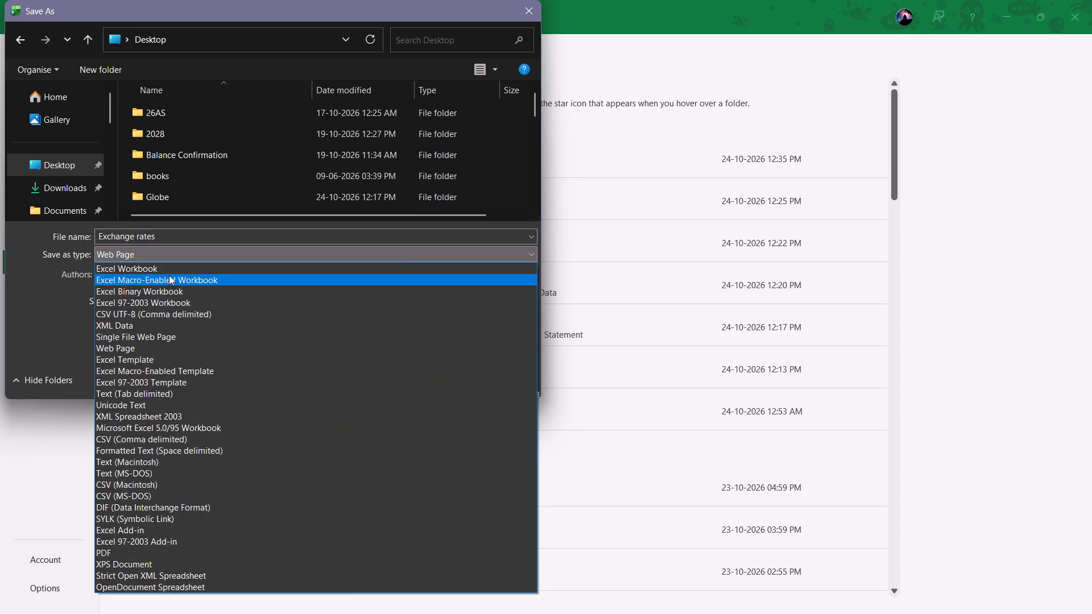
pyautogui.scroll(7, 167, 280)
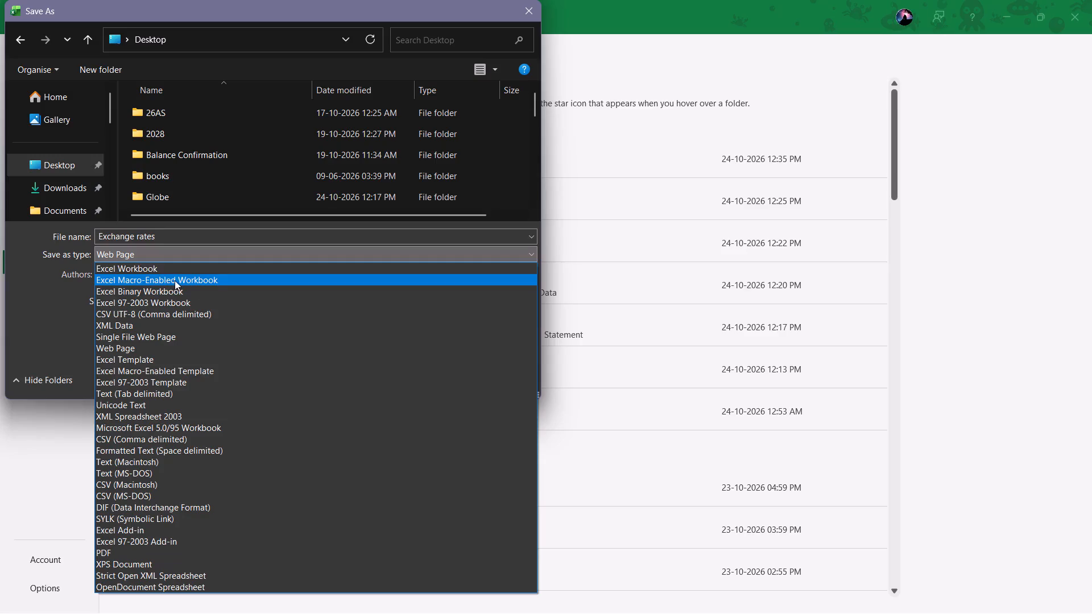
pyautogui.click(134, 268)
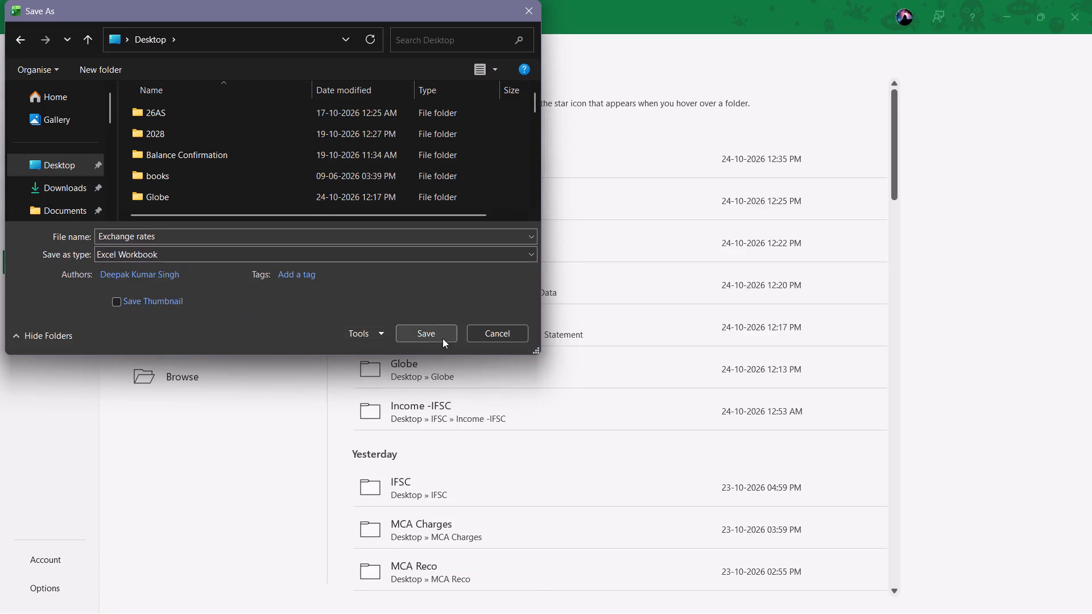
pyautogui.click(445, 338)
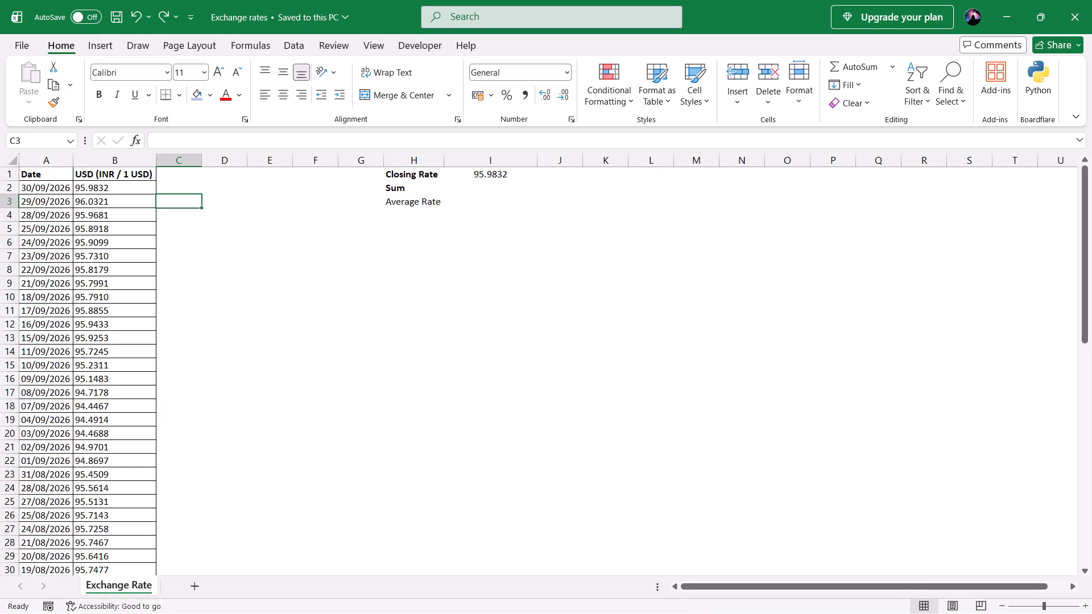
# Close the Exchange rates workbook and reopen it from the desktop.
pyautogui.click(1091, 0)
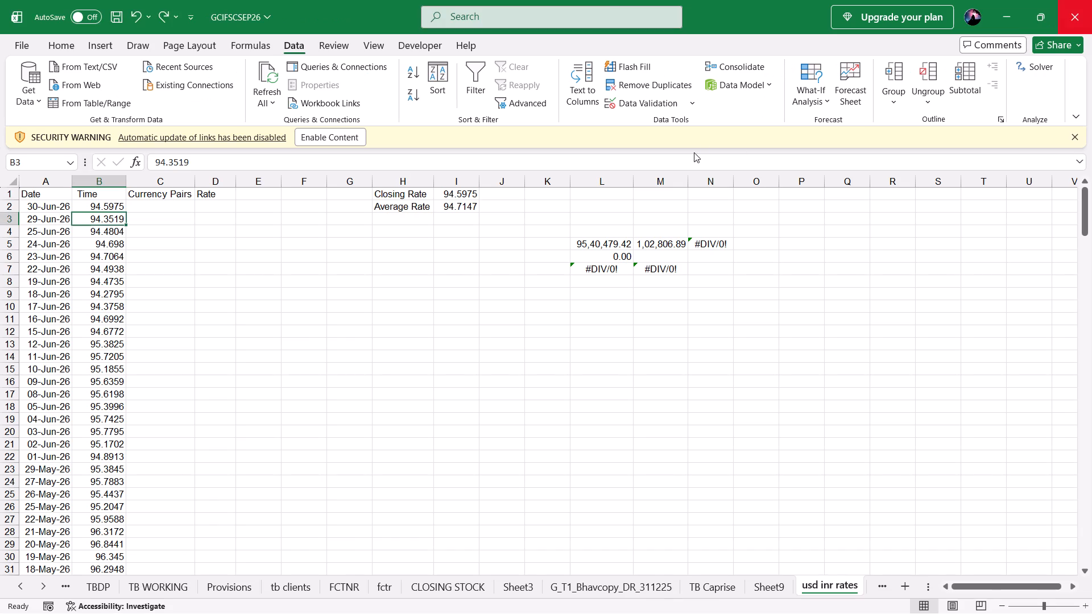
pyautogui.press('super+d')
pyautogui.doubleClick(154, 334)
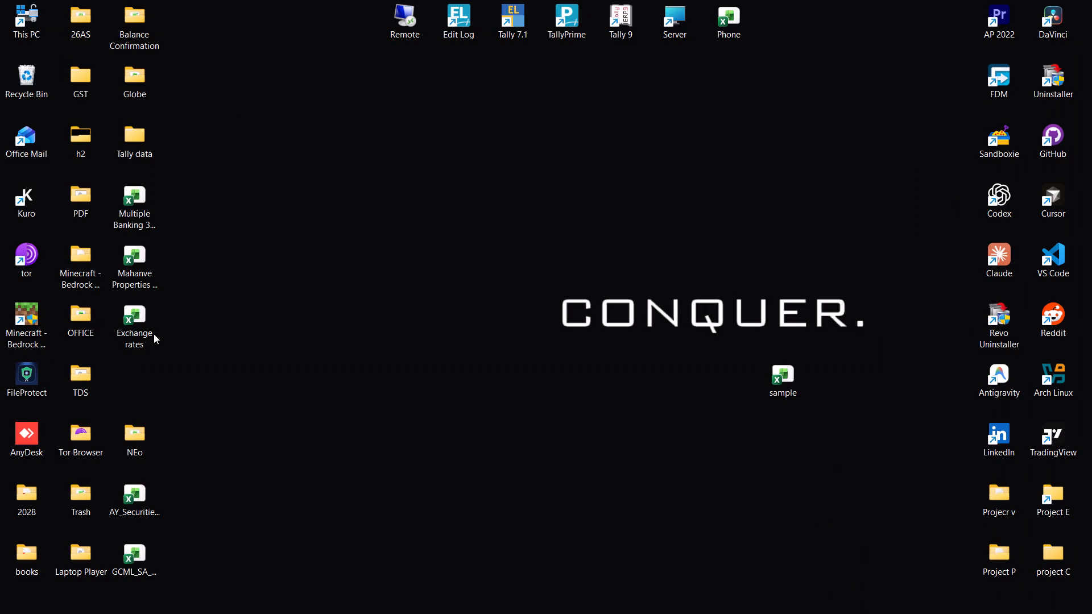
pyautogui.doubleClick(143, 331)
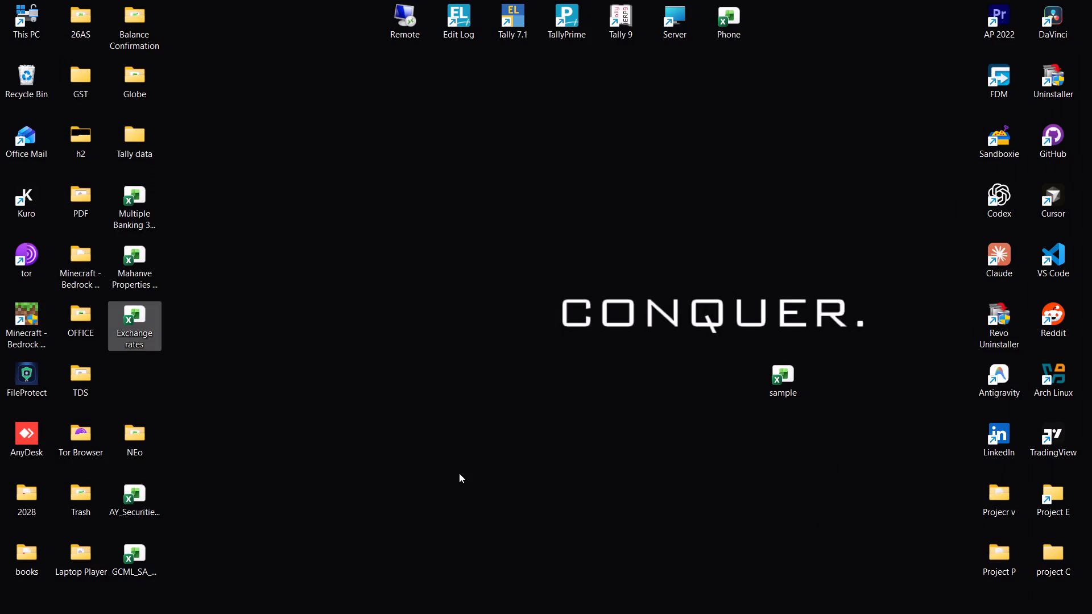
# Select several short runs of USD rates in column B, such as B6:B10 and B7:B14, and check the selection summary.
pyautogui.click(118, 268)
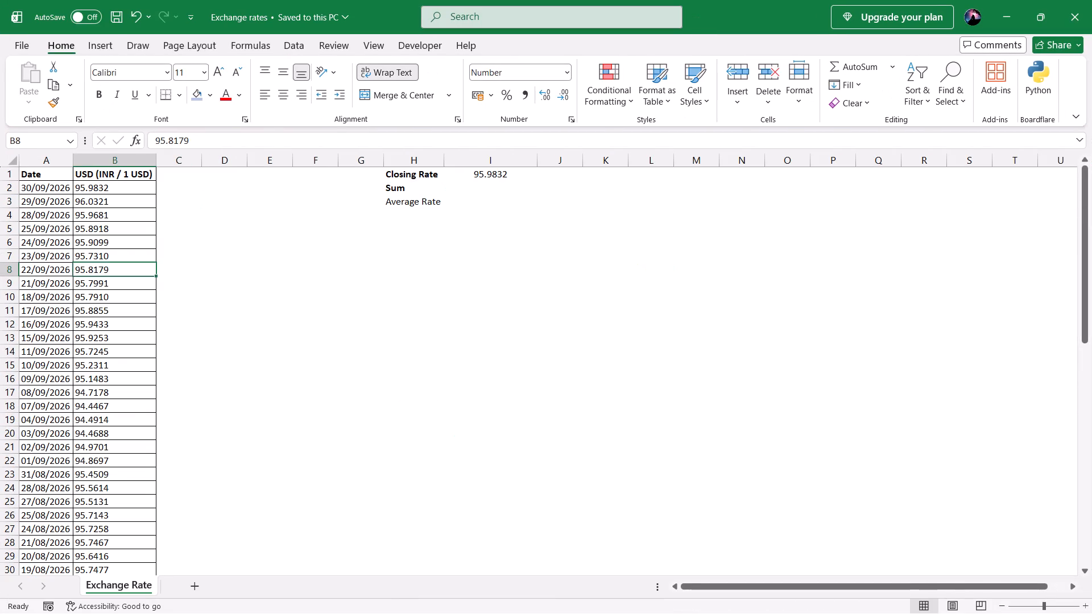
pyautogui.hotkey('shift', 'Down')
pyautogui.hotkey('shift', 'Down')
pyautogui.hotkey('shift', 'Down')
pyautogui.hotkey('shift', 'Down')
pyautogui.press('Escape')
pyautogui.press('Up')
pyautogui.press('Up')
pyautogui.press('Up')
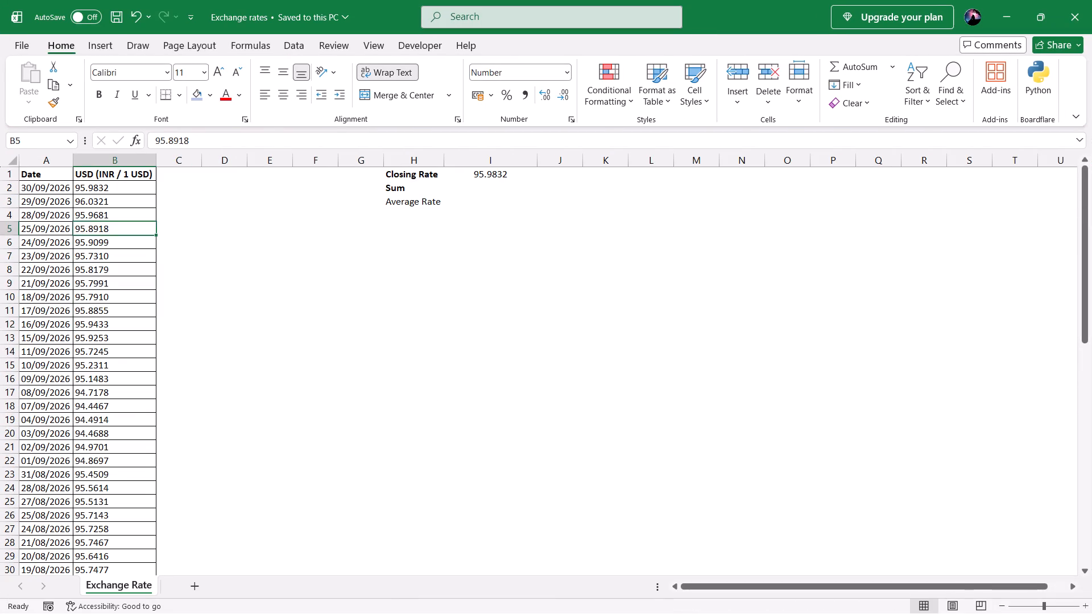
pyautogui.press('Up')
pyautogui.press('Up')
pyautogui.hotkey('shift', 'Down')
pyautogui.hotkey('shift', 'Down')
pyautogui.hotkey('shift', 'Down')
pyautogui.hotkey('shift', 'Down')
pyautogui.press('Down')
pyautogui.press('Down')
pyautogui.press('Up')
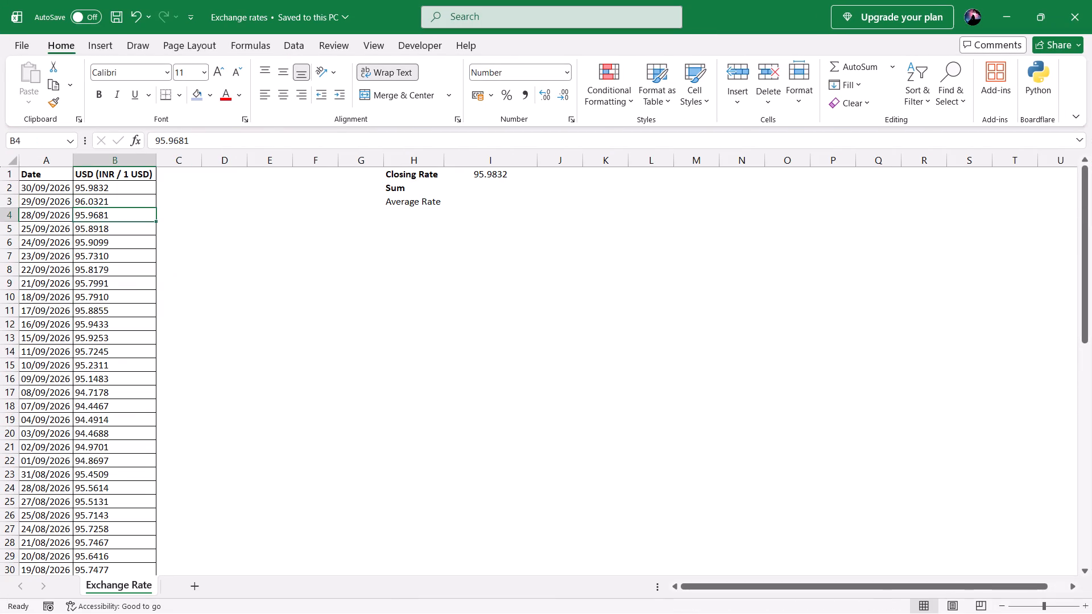
pyautogui.press('Up')
pyautogui.press('Down')
pyautogui.press('Down')
pyautogui.press('Down')
pyautogui.hotkey('shift', 'Down')
pyautogui.hotkey('shift', 'Down')
pyautogui.hotkey('shift', 'Down')
pyautogui.hotkey('shift', 'Down')
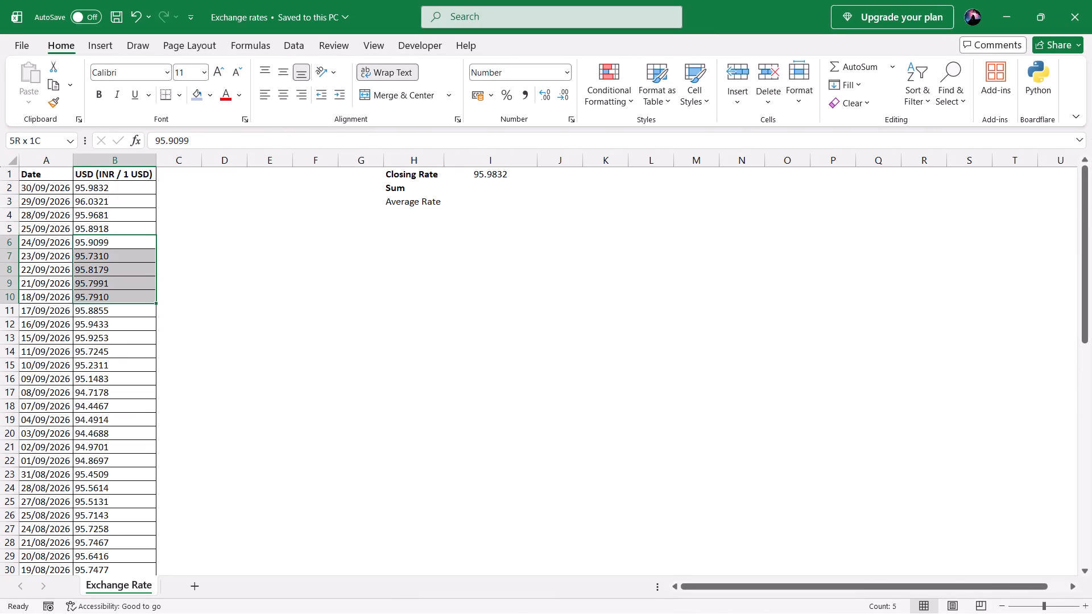
pyautogui.press('Escape')
pyautogui.press('Down')
pyautogui.hotkey('shift', 'Down')
pyautogui.hotkey('shift', 'Down')
pyautogui.hotkey('shift', 'Down')
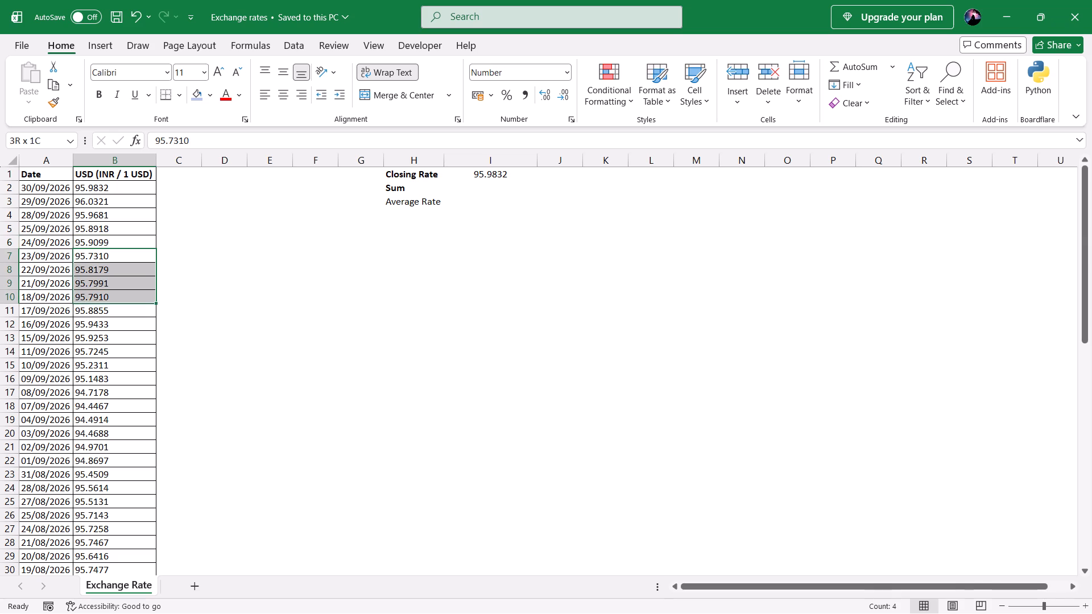
pyautogui.hotkey('shift', 'Down')
pyautogui.hotkey('shift', 'Down')
pyautogui.hotkey('shift', 'Down')
pyautogui.hotkey('shift', 'Down')
pyautogui.press('Escape')
pyautogui.press('Escape')
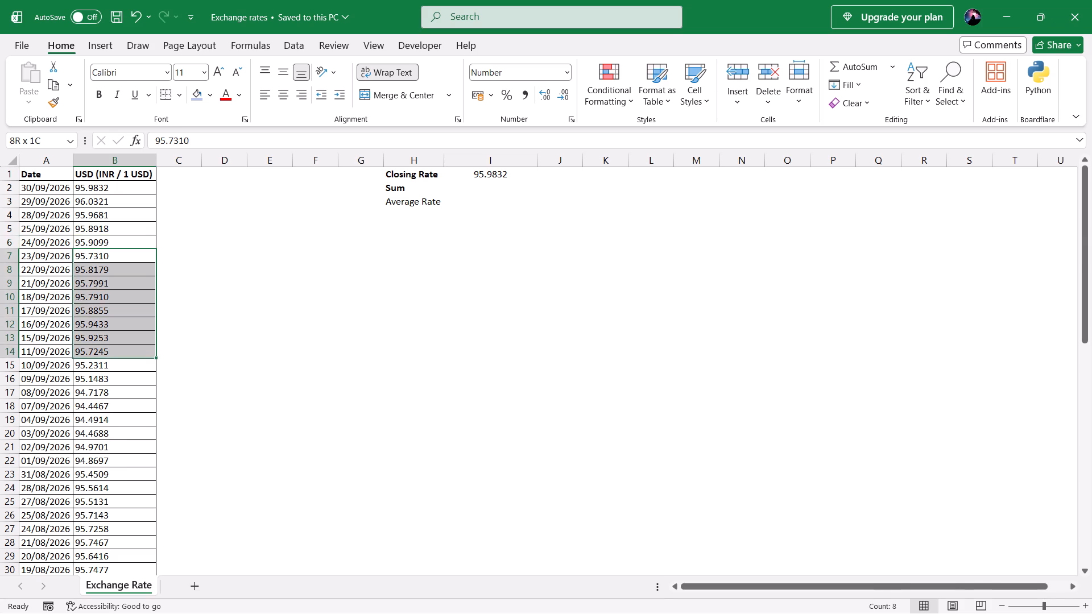
pyautogui.press('Up')
pyautogui.hotkey('shift', 'Down')
pyautogui.hotkey('shift', 'Down')
pyautogui.hotkey('shift', 'Down')
pyautogui.hotkey('shift', 'Down')
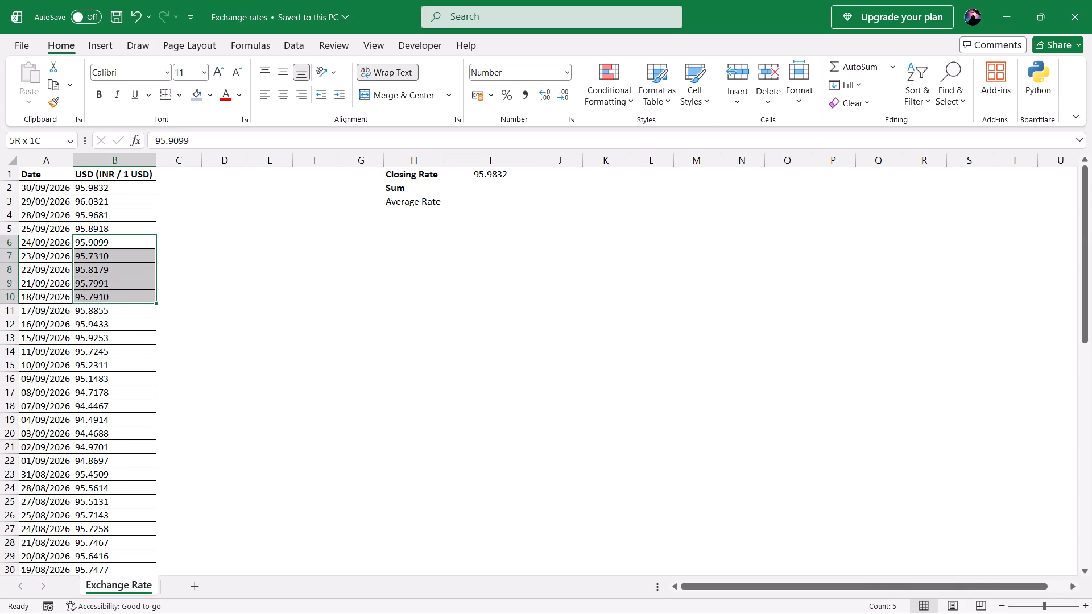
pyautogui.press('Escape')
pyautogui.press('Down')
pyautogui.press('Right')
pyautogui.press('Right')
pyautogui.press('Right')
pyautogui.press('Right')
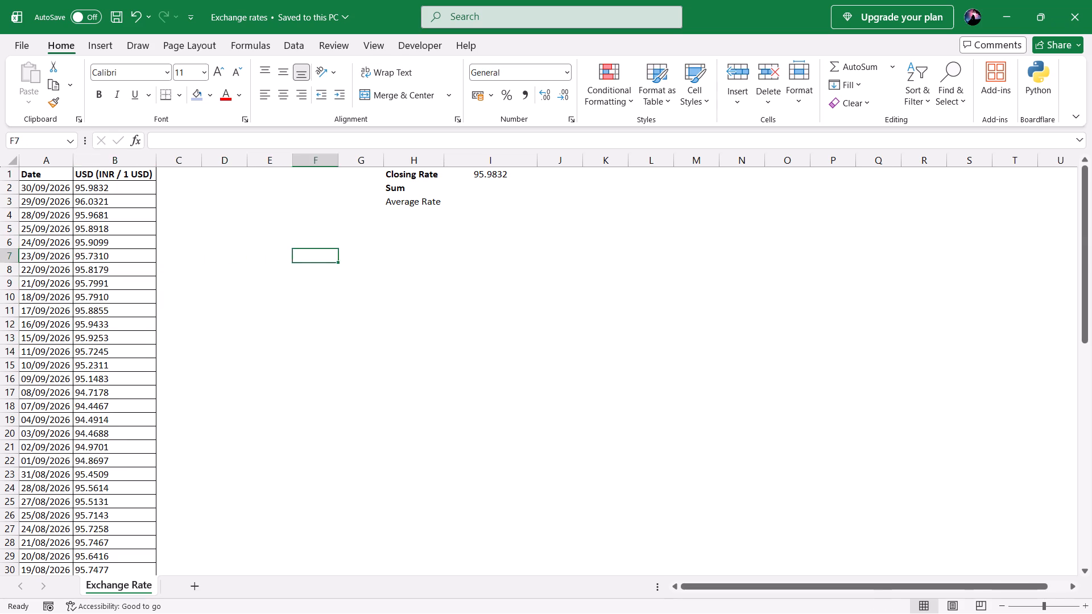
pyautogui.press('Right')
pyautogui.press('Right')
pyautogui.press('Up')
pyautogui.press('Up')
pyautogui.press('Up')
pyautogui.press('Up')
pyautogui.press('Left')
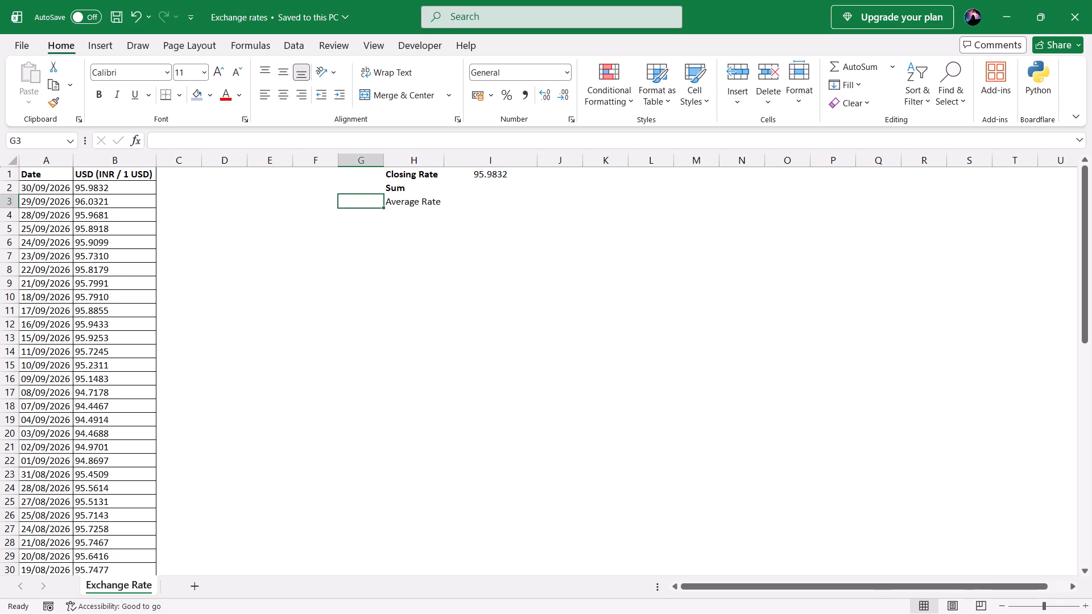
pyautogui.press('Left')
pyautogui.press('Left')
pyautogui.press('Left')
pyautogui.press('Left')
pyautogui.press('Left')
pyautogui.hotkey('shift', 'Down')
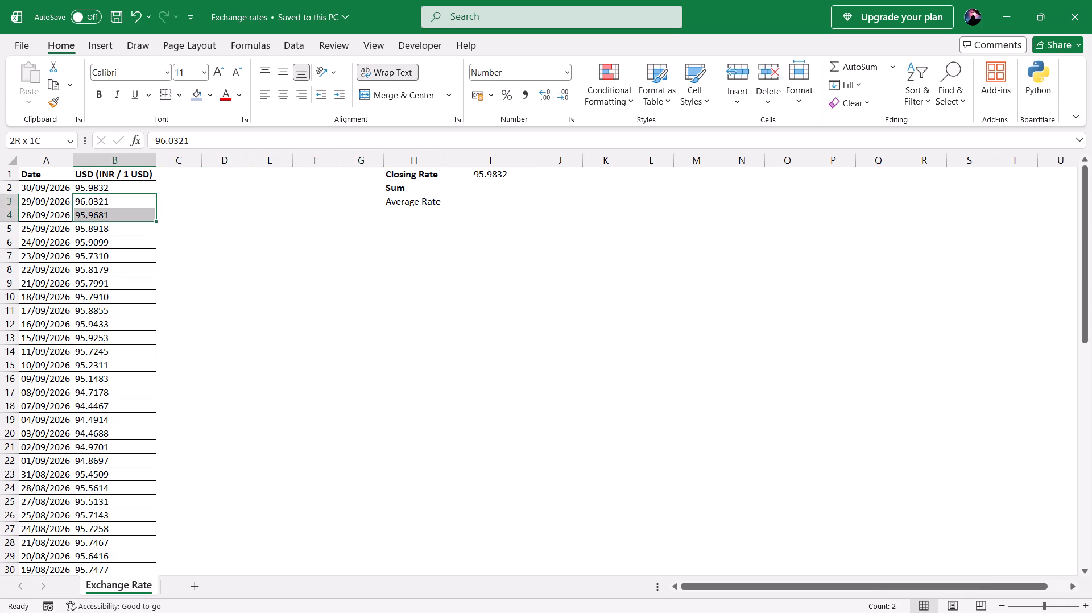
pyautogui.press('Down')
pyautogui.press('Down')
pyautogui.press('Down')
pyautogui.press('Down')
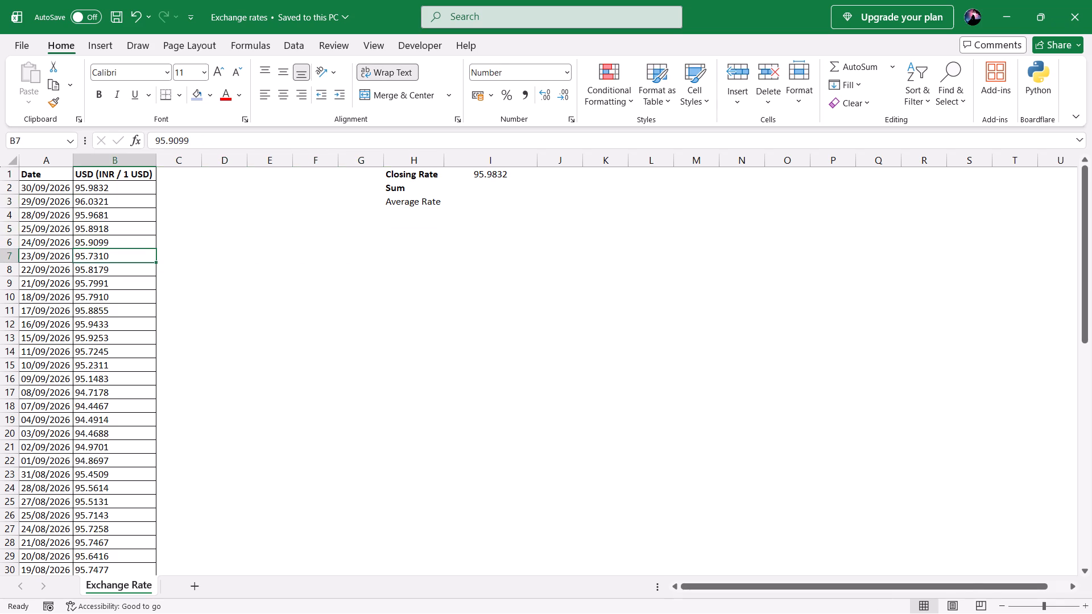
# Apply the comma-style Accounting format to the USD rates in B2:B65.
pyautogui.click(135, 155)
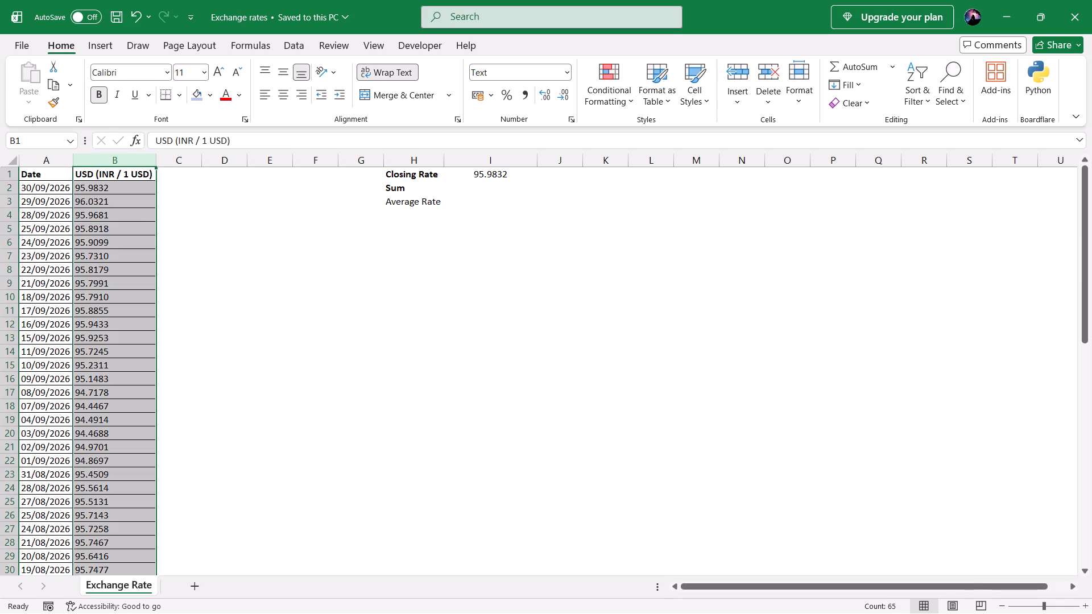
pyautogui.click(113, 171)
pyautogui.click(95, 188)
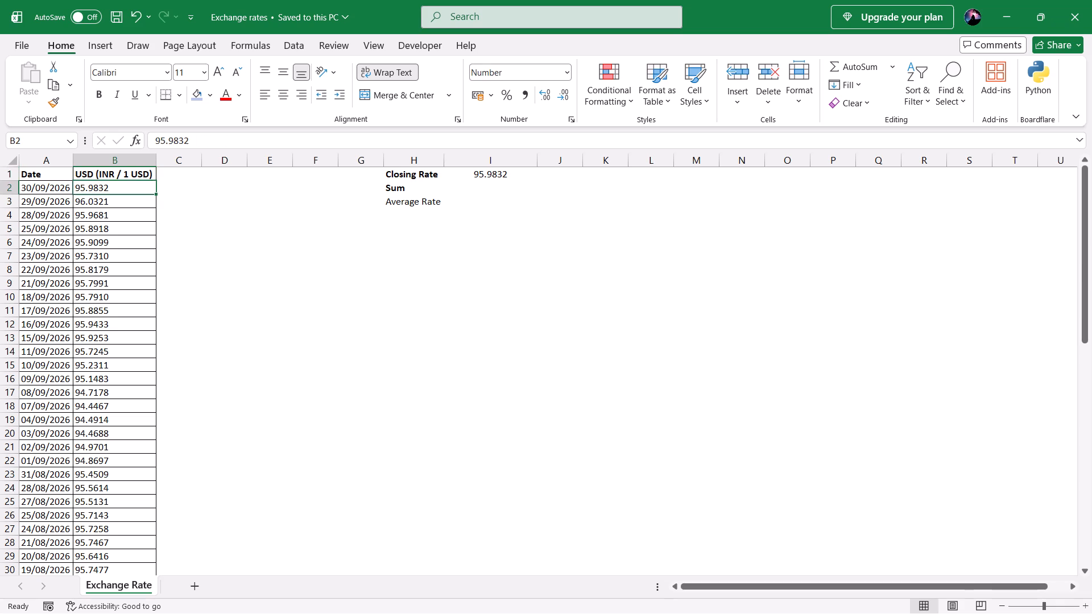
pyautogui.hotkey('ctrl', 'shift', 'Down')
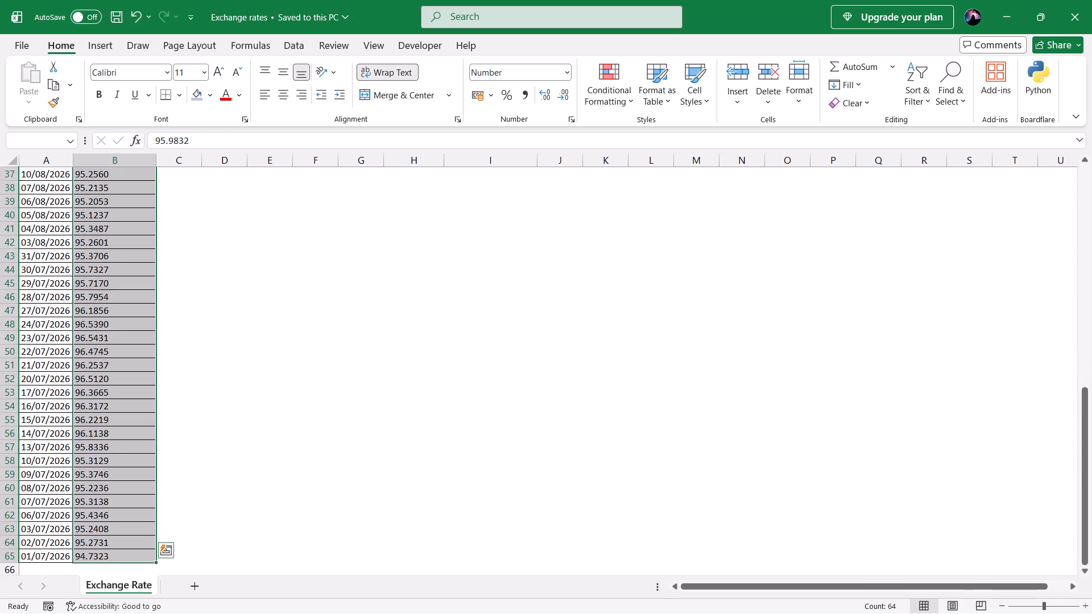
pyautogui.write('hk')
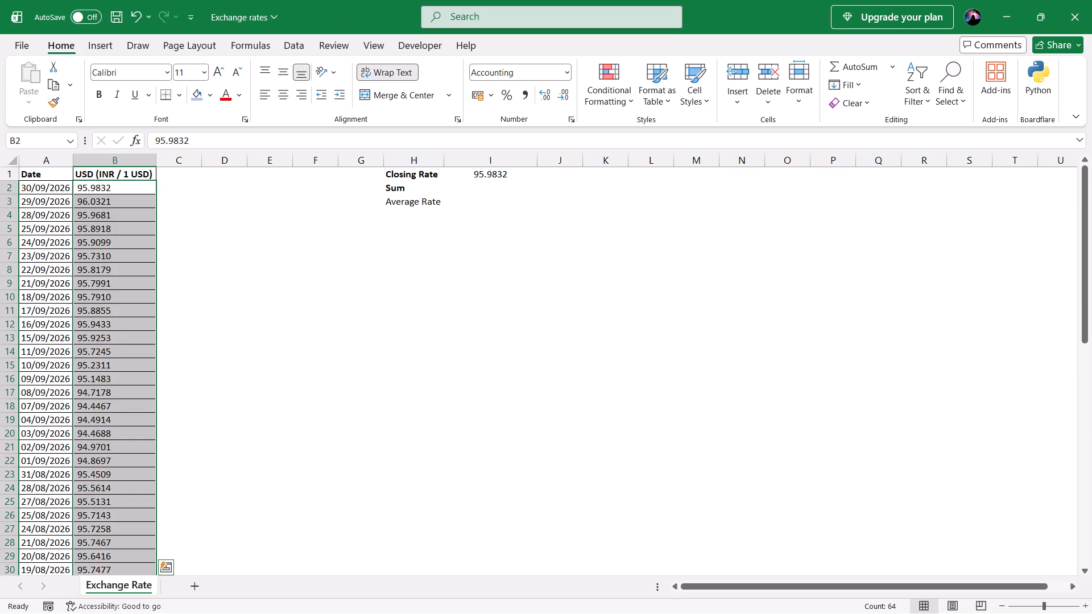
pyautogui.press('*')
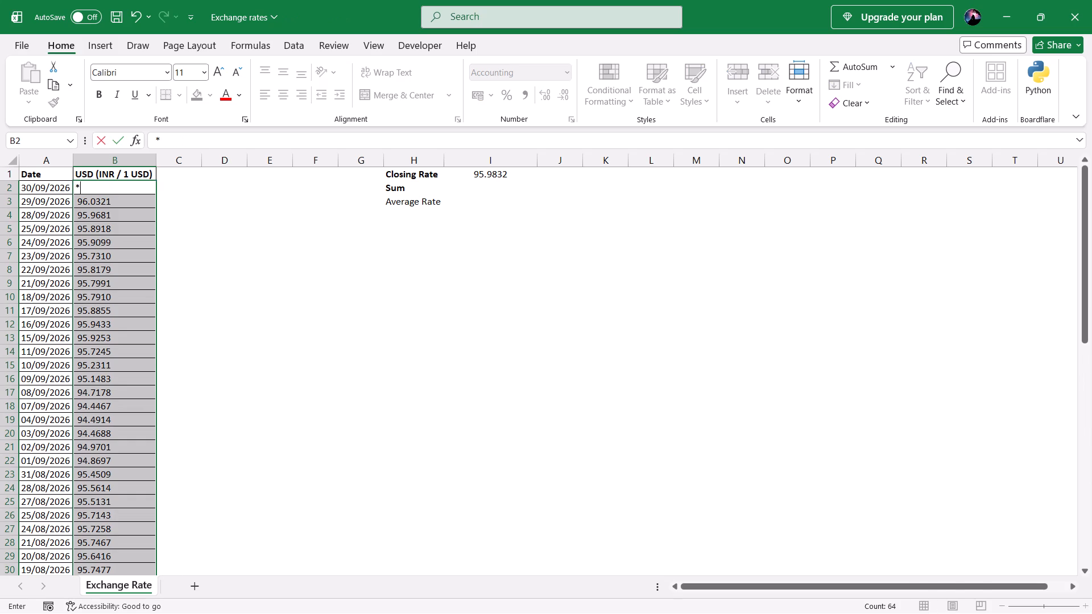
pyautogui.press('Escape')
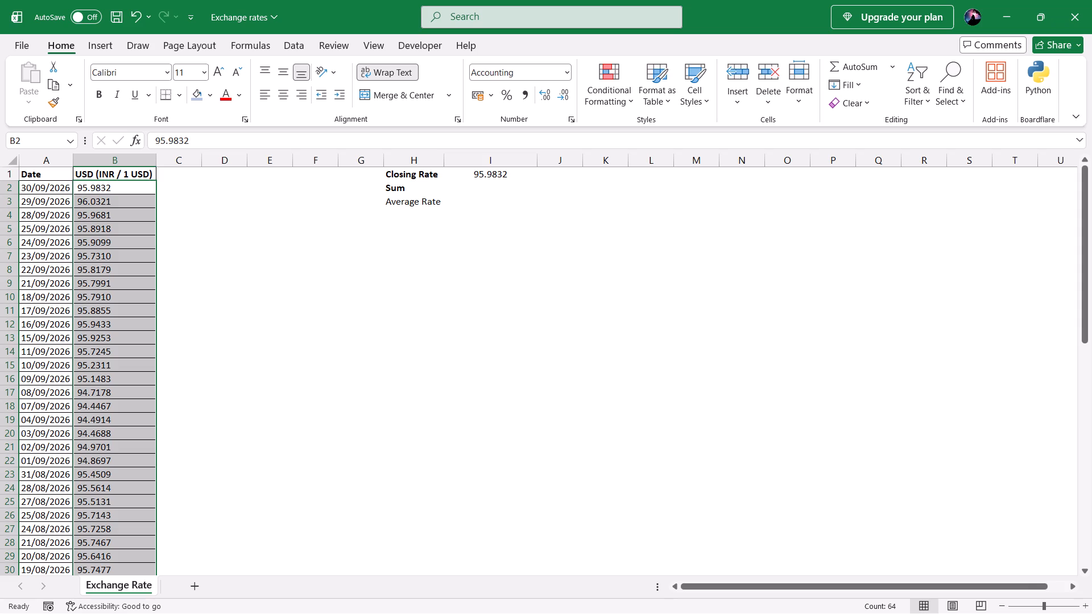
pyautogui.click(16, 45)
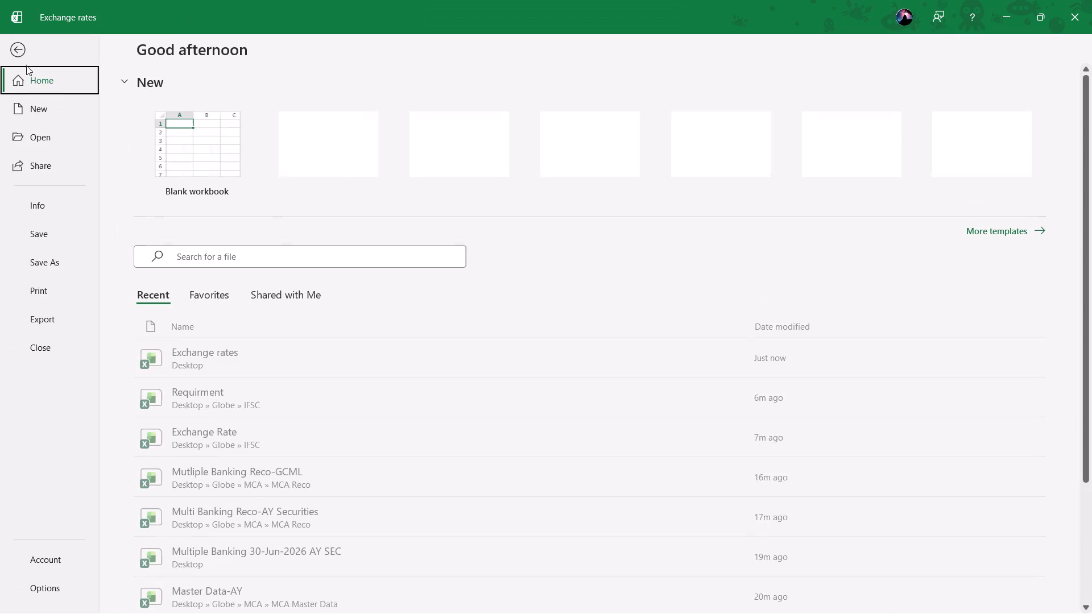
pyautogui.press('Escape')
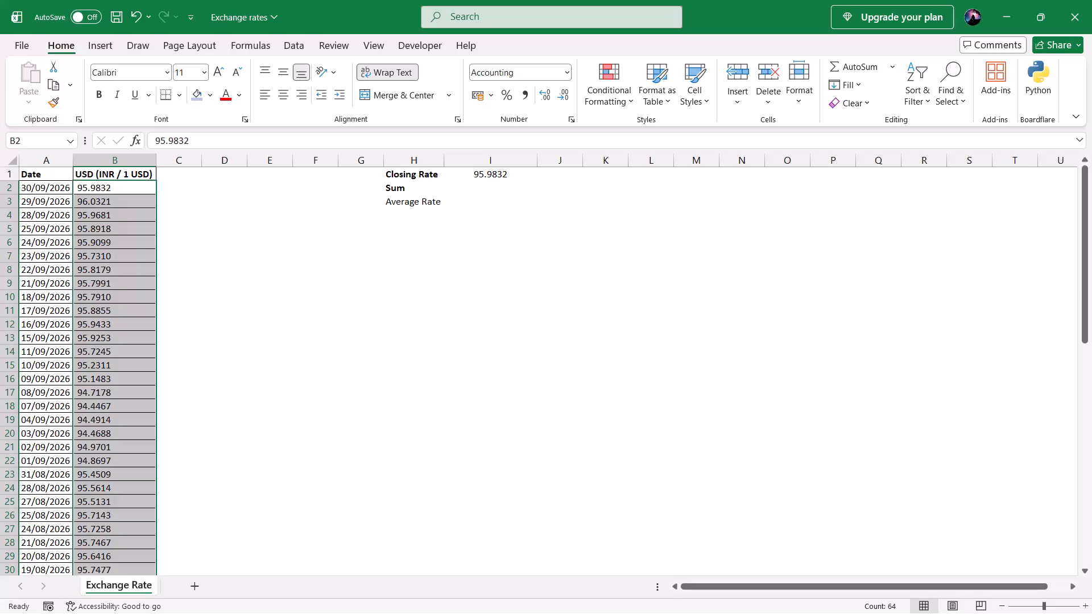
# Select the reformatted rates in B3:B7 and check the selection summary.
pyautogui.press('Up')
pyautogui.press('Up')
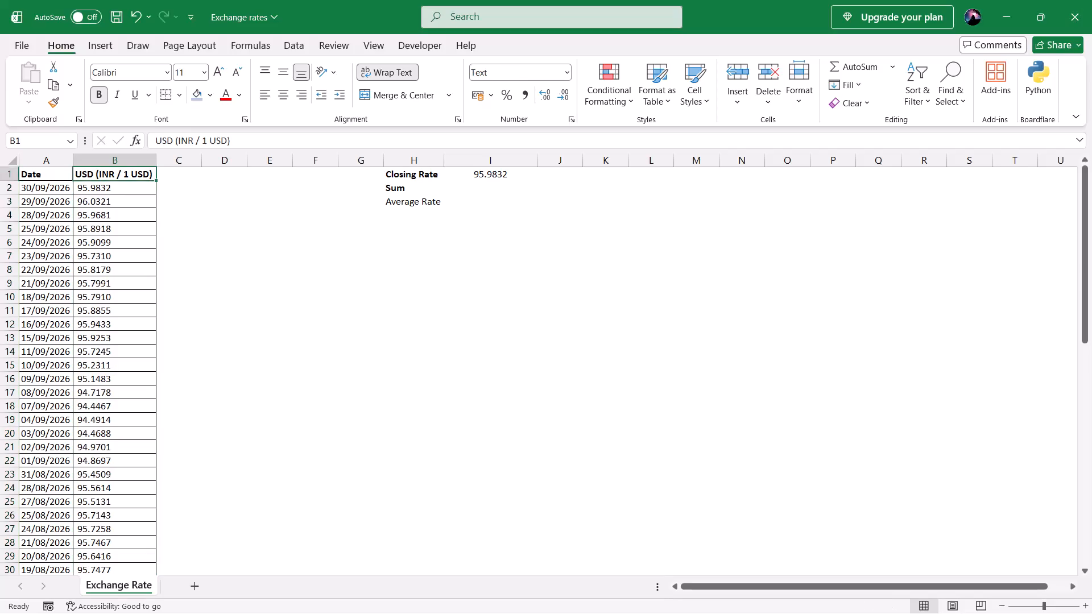
pyautogui.press('Down')
pyautogui.press('Down')
pyautogui.hotkey('shift', 'Down')
pyautogui.hotkey('shift', 'Down')
pyautogui.hotkey('shift', 'Down')
pyautogui.hotkey('shift', 'Down')
pyautogui.press('Down')
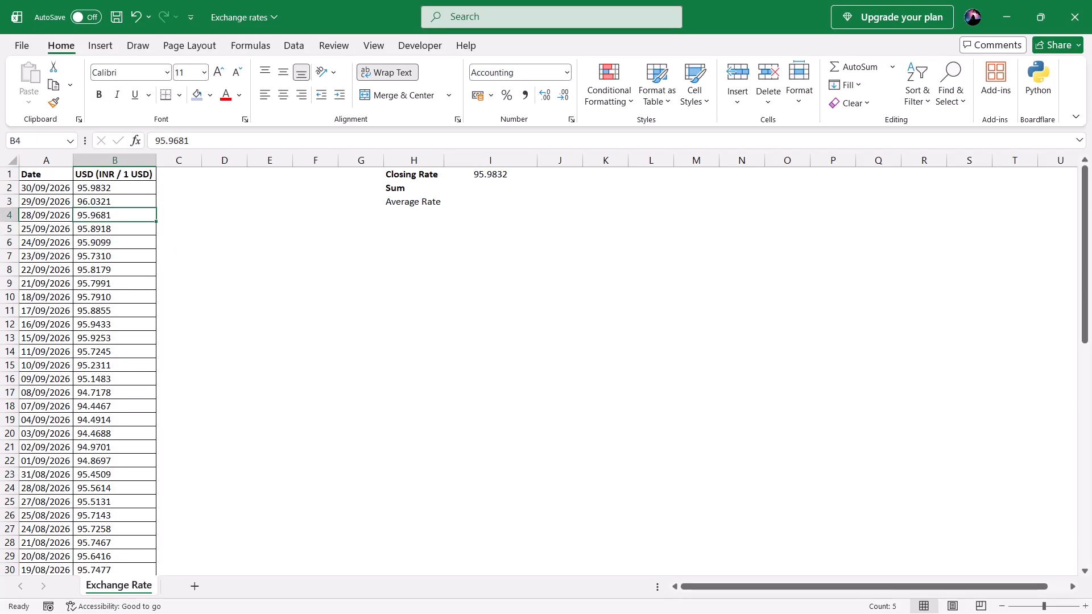
pyautogui.press('Right')
pyautogui.press('Down')
pyautogui.press('Down')
pyautogui.press('Left')
pyautogui.press('Down')
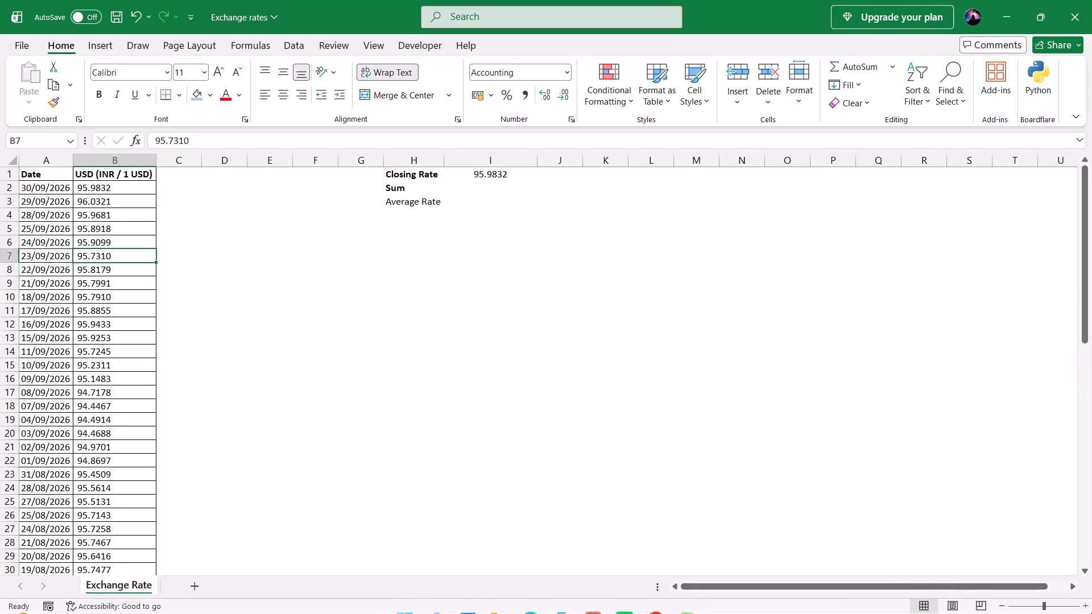
# Convert the USD rates in B2:B65 to numbers with Text to Columns, Delimited, Tab off, Other on, General format.
pyautogui.click(528, 458)
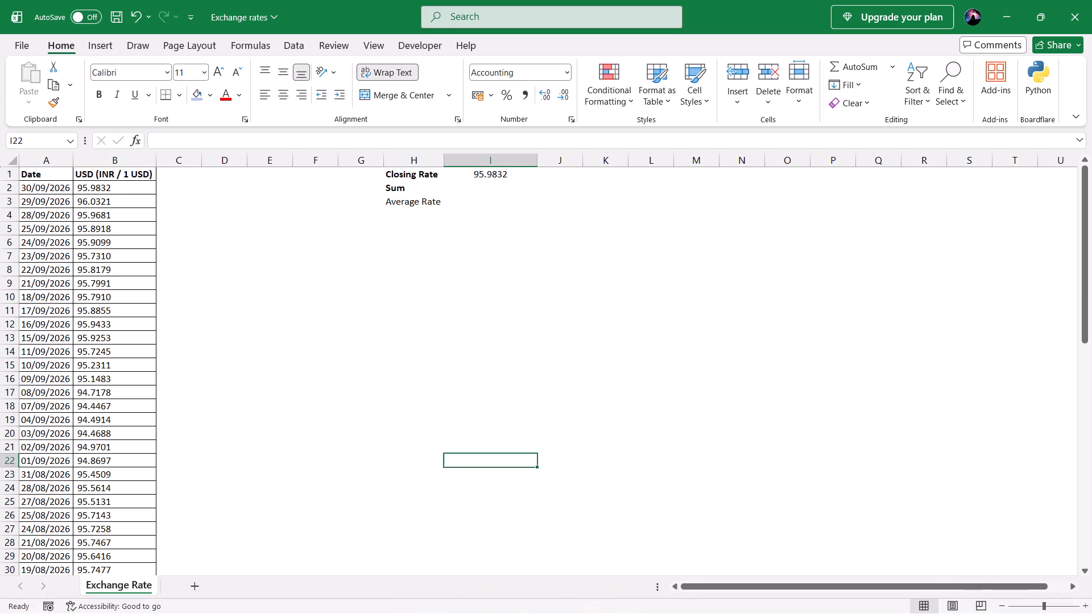
pyautogui.press('Right')
pyautogui.hotkey('ctrl', 'Up')
pyautogui.hotkey('ctrl', 'Left')
pyautogui.press('Left')
pyautogui.press('Left')
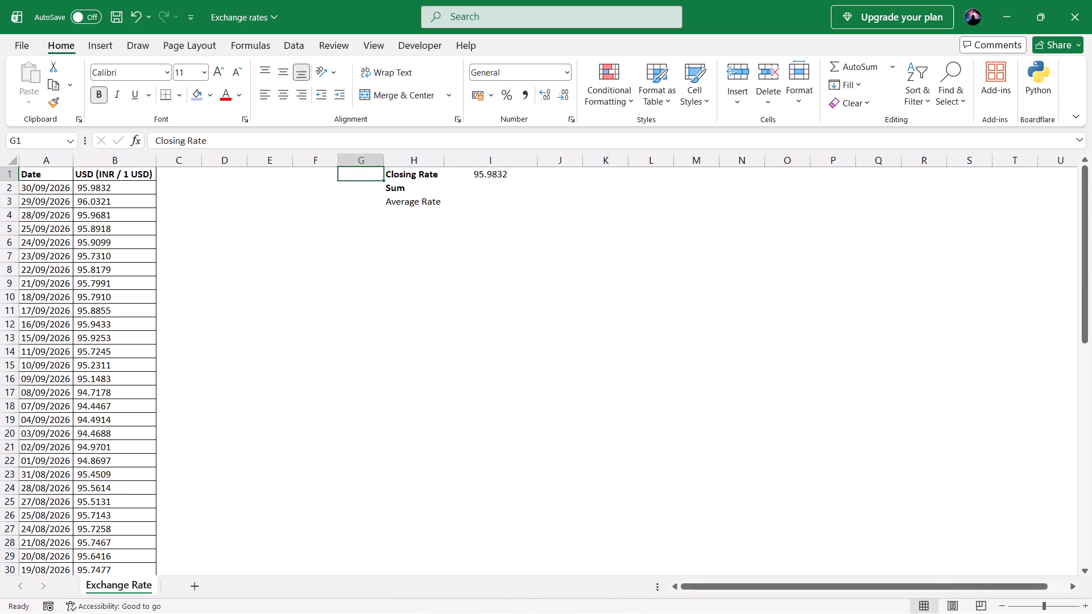
pyautogui.press('Left')
pyautogui.press('Left')
pyautogui.press('Left')
pyautogui.press('Left')
pyautogui.press('Left')
pyautogui.press('Down')
pyautogui.hotkey('ctrl', 'shift', 'Down')
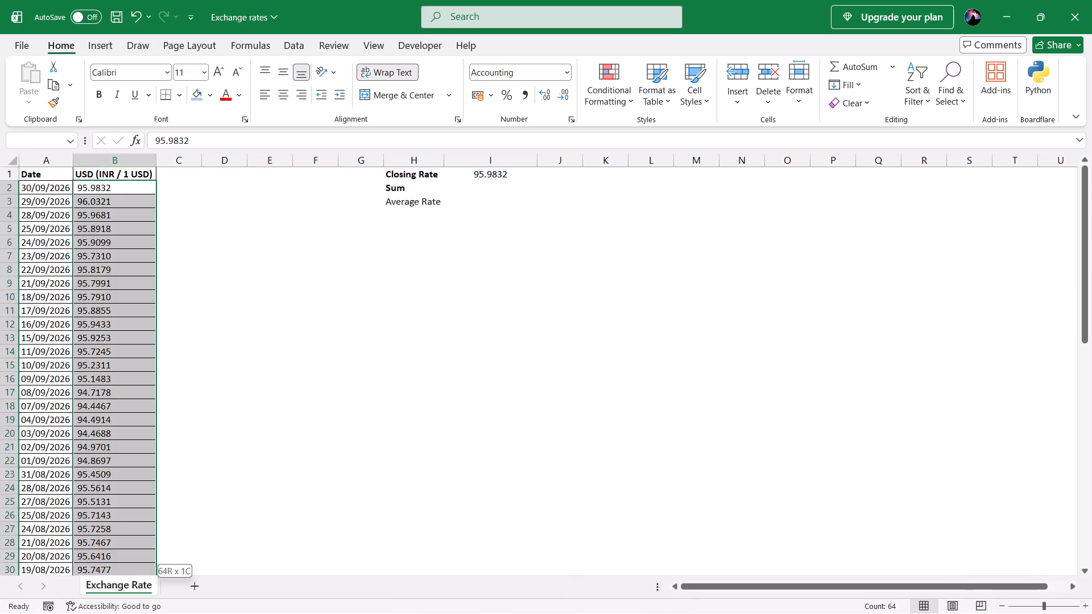
pyautogui.click(367, 50)
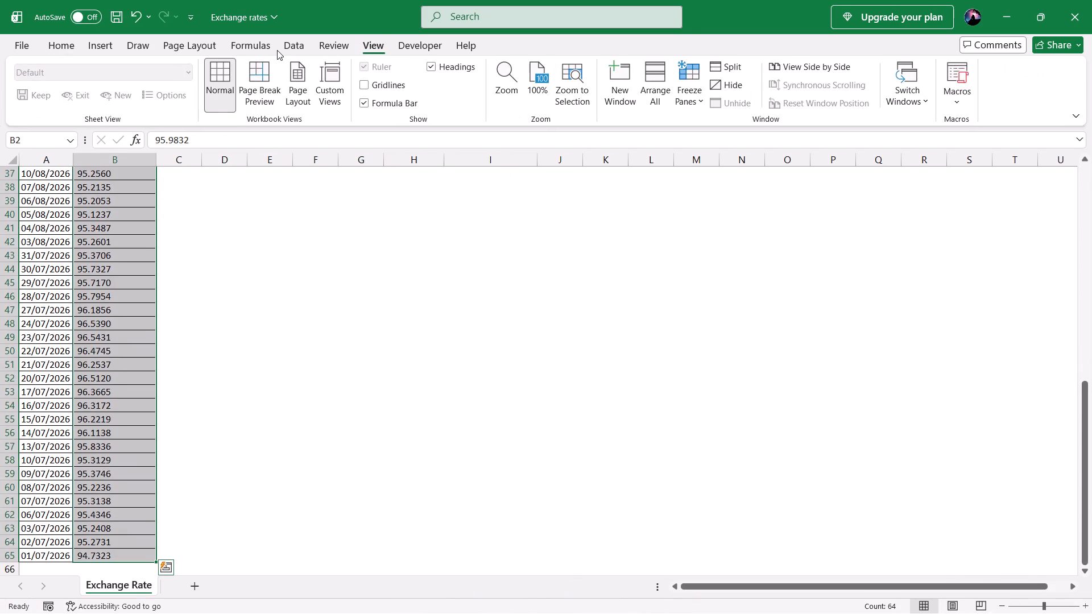
pyautogui.click(277, 50)
pyautogui.click(284, 50)
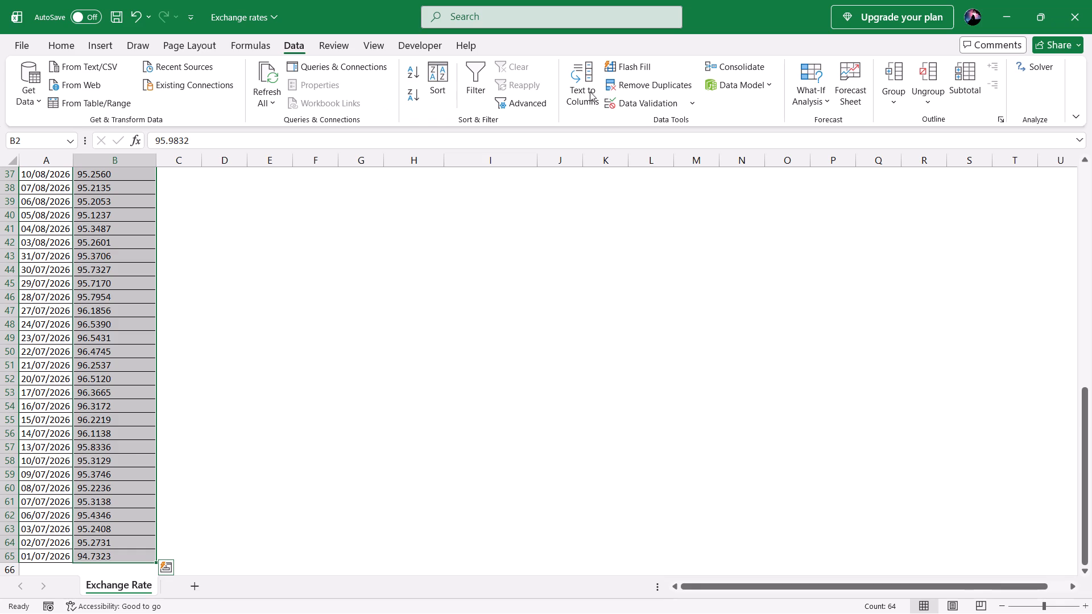
pyautogui.click(590, 89)
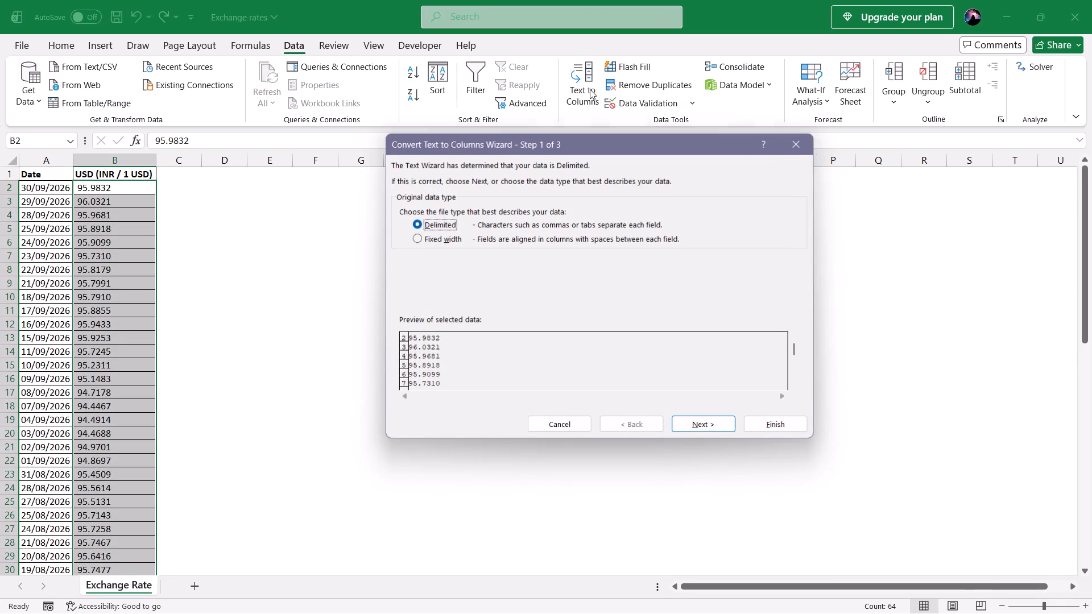
pyautogui.press('Return')
pyautogui.press('Down')
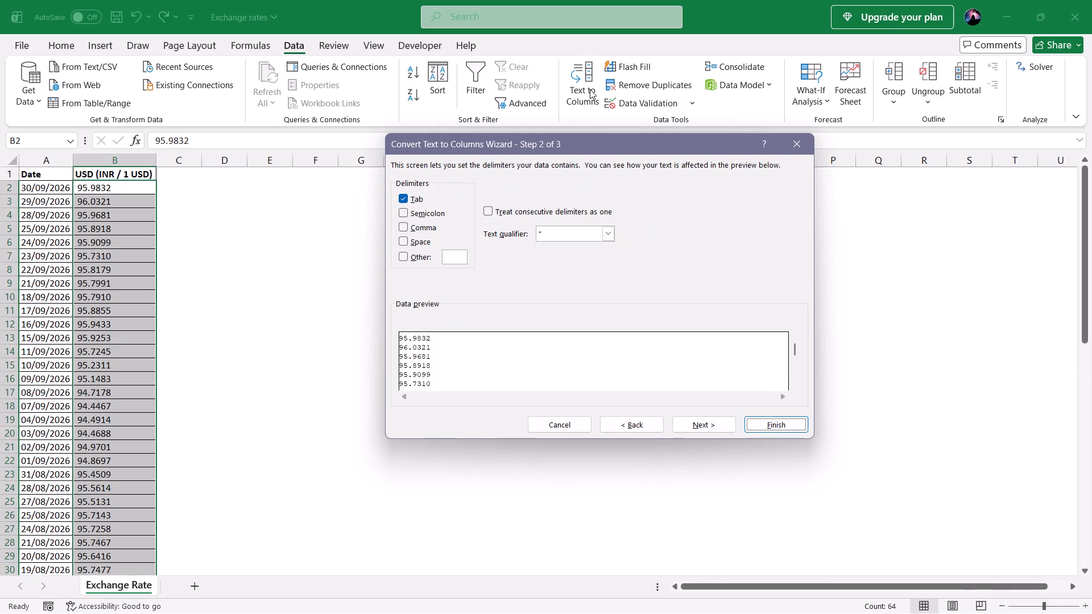
pyautogui.click(408, 261)
pyautogui.click(401, 198)
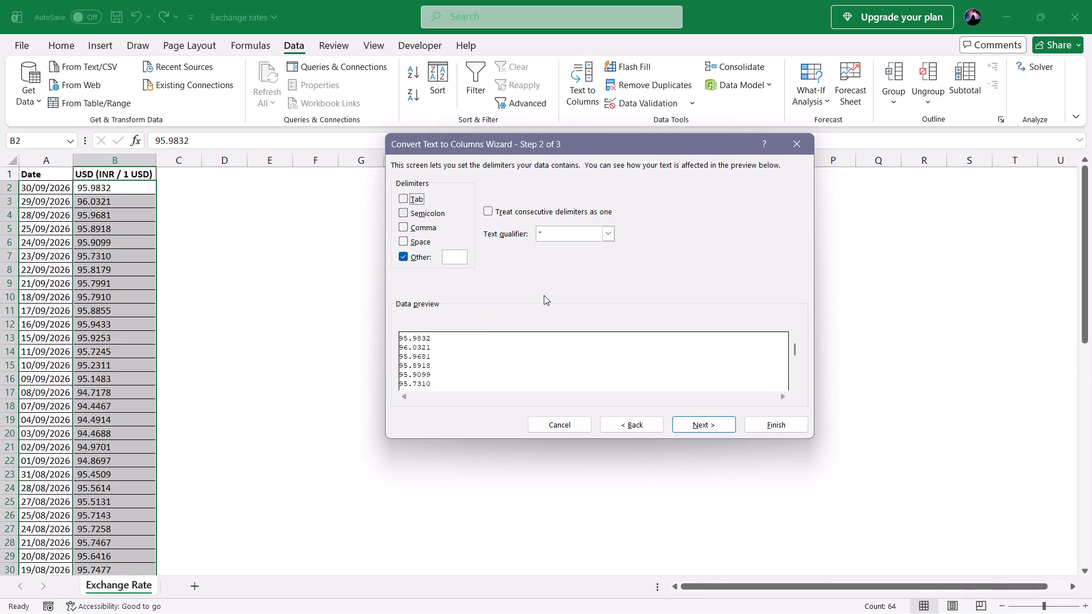
pyautogui.click(697, 424)
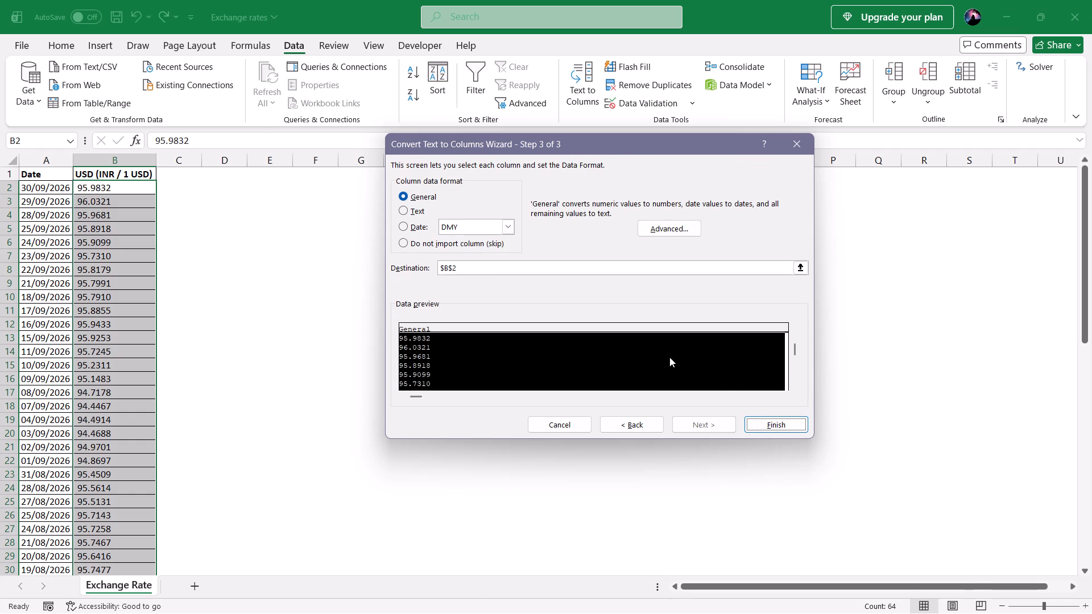
pyautogui.click(780, 424)
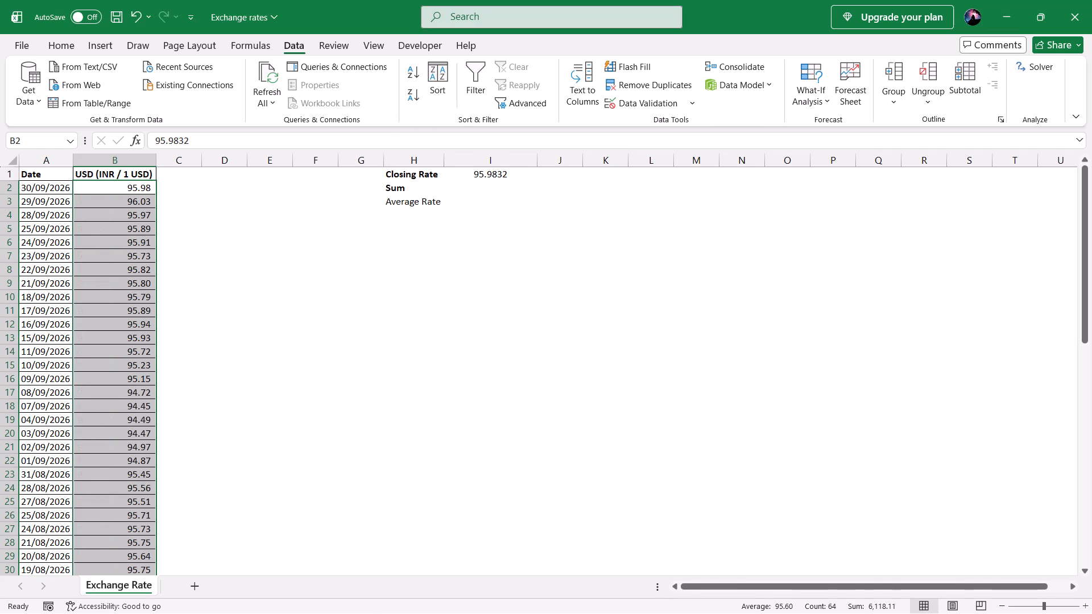
pyautogui.press('Down')
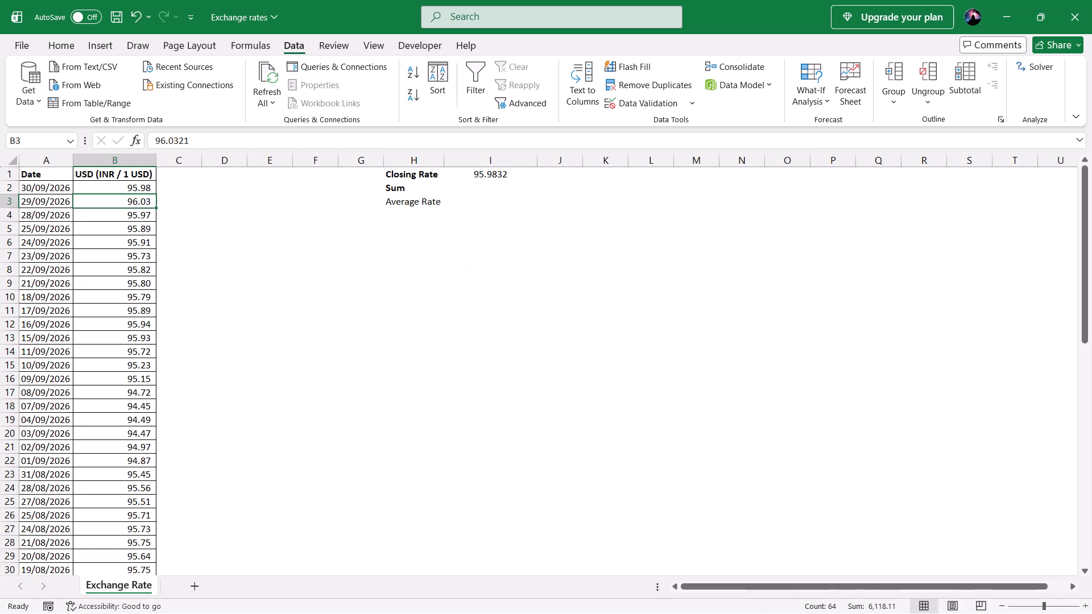
# Save the Exchange rates workbook.
pyautogui.press('Right')
pyautogui.press('Right')
pyautogui.press('Right')
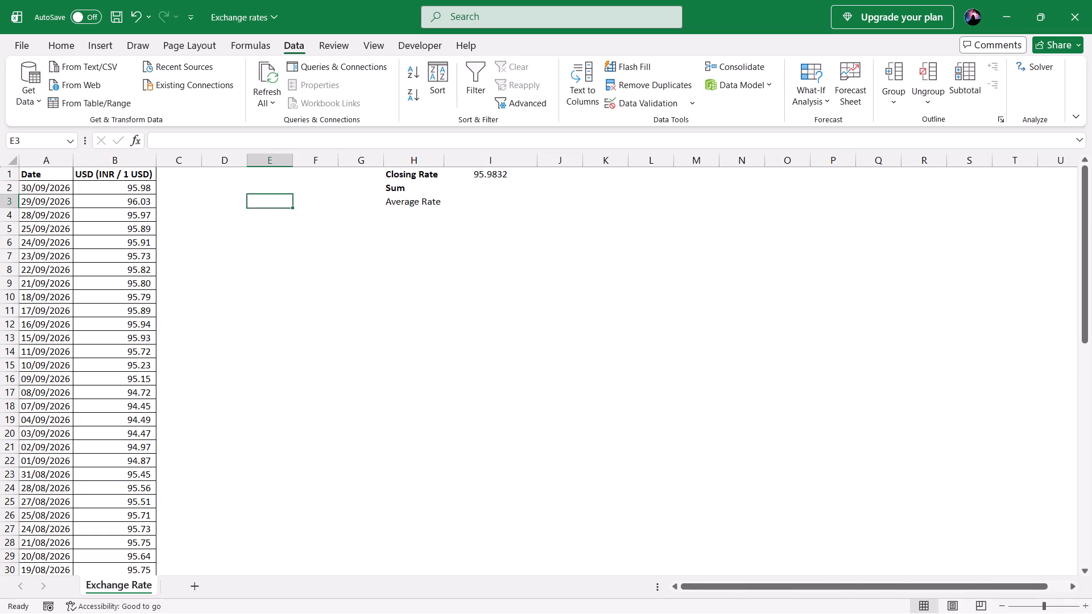
pyautogui.press('Right')
pyautogui.hotkey('ctrl', 'Right')
pyautogui.hotkey('ctrl', 's')
# Open the Globe folder from the desktop and go into its IFSC folder.
pyautogui.press('super+d')
pyautogui.press('Down')
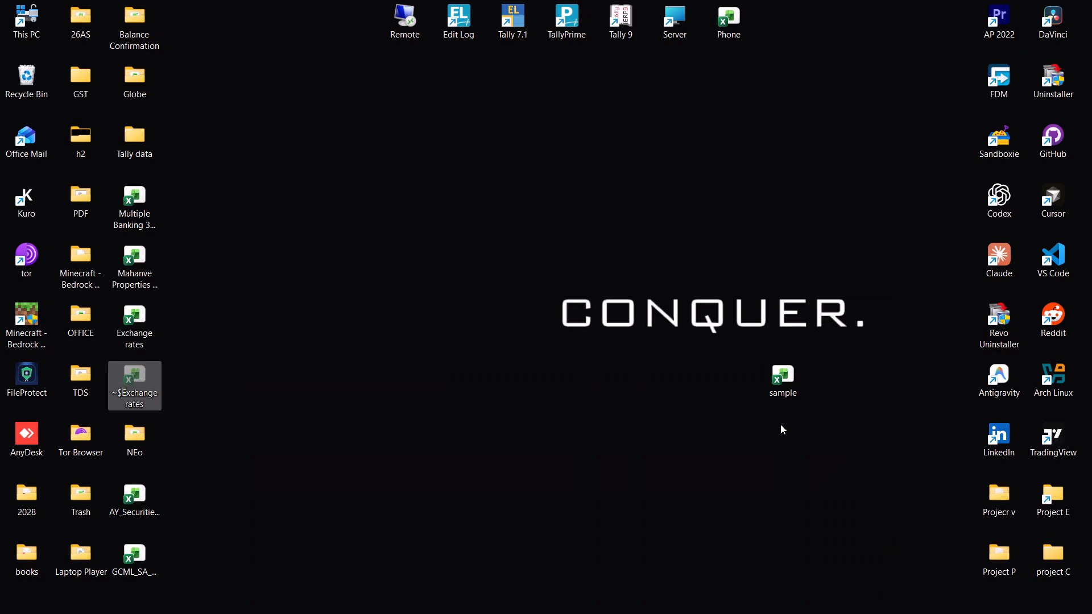
pyautogui.press('Up')
pyautogui.press('Up')
pyautogui.press('Up')
pyautogui.press('Up')
pyautogui.press('Up')
pyautogui.press('Down')
pyautogui.press('Up')
pyautogui.press('Return')
pyautogui.press('Down')
pyautogui.press('Down')
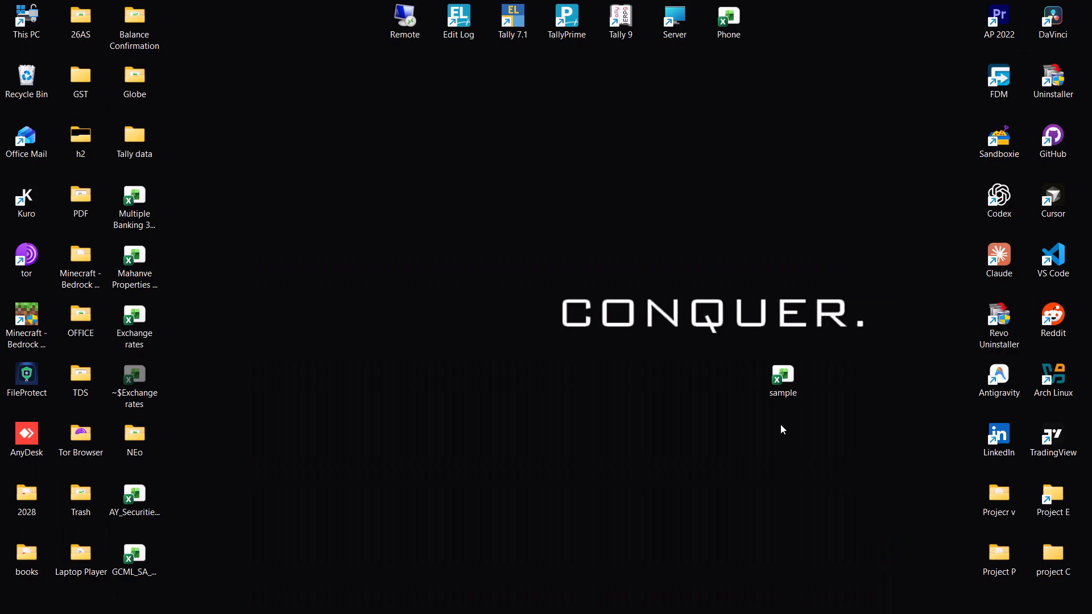
pyautogui.press('Down')
pyautogui.press('Down')
pyautogui.press('Down')
pyautogui.press('Down')
pyautogui.press('Up')
pyautogui.press('Up')
pyautogui.press('Up')
pyautogui.press('Up')
pyautogui.press('Return')
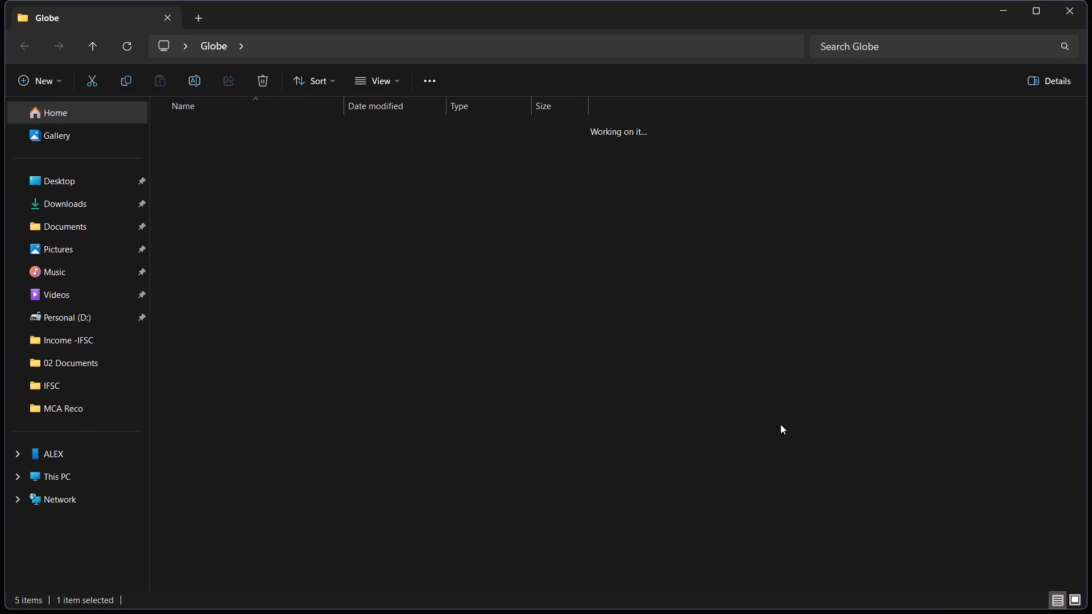
pyautogui.press('Down')
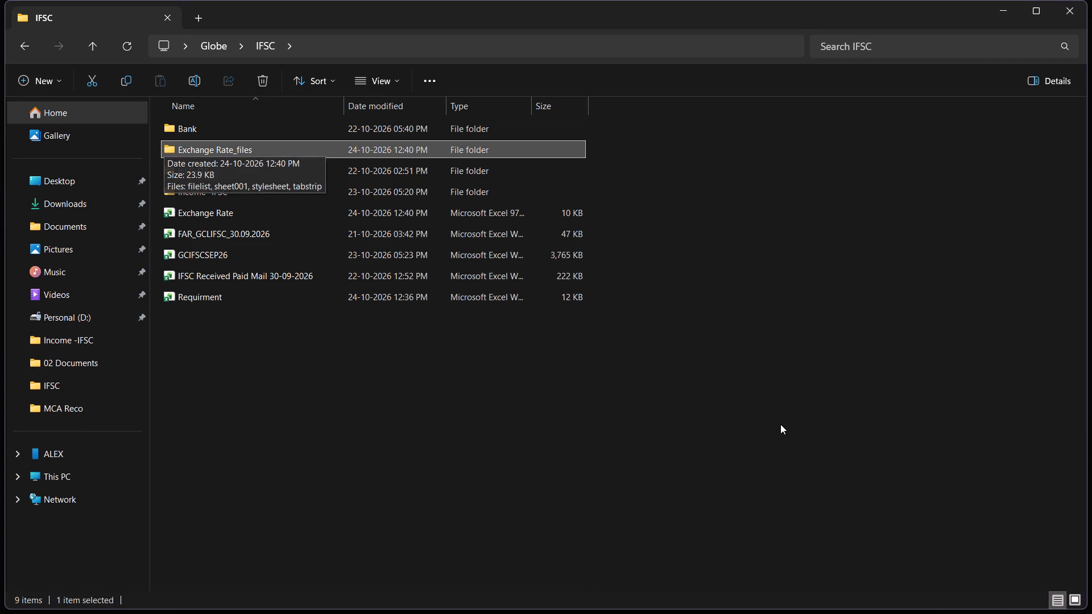
# Check the contents of the Exchange Rate_files folder, return to IFSC and delete that folder.
pyautogui.press('Down')
pyautogui.press('Up')
pyautogui.press('Return')
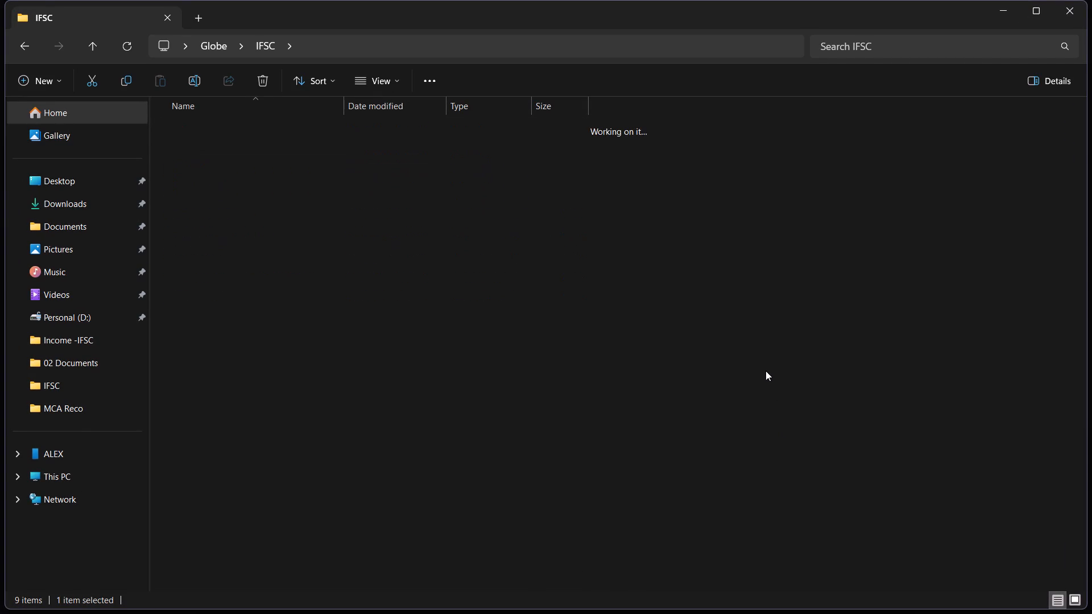
pyautogui.press('Down')
pyautogui.press('Down')
pyautogui.press('Down')
pyautogui.press('Down')
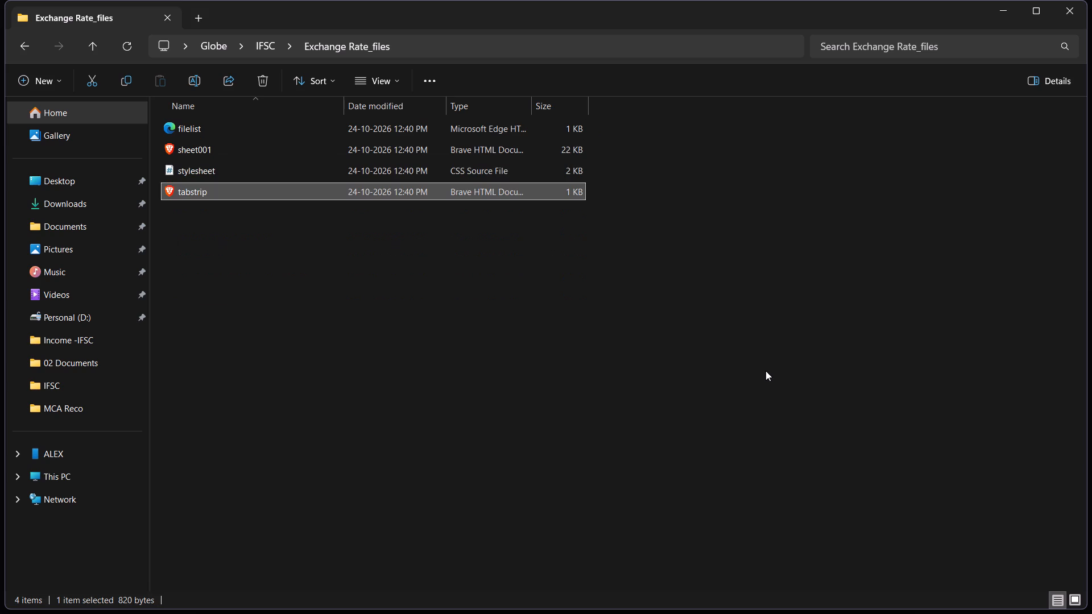
pyautogui.press('BackSpace')
pyautogui.press('Down')
pyautogui.press('Up')
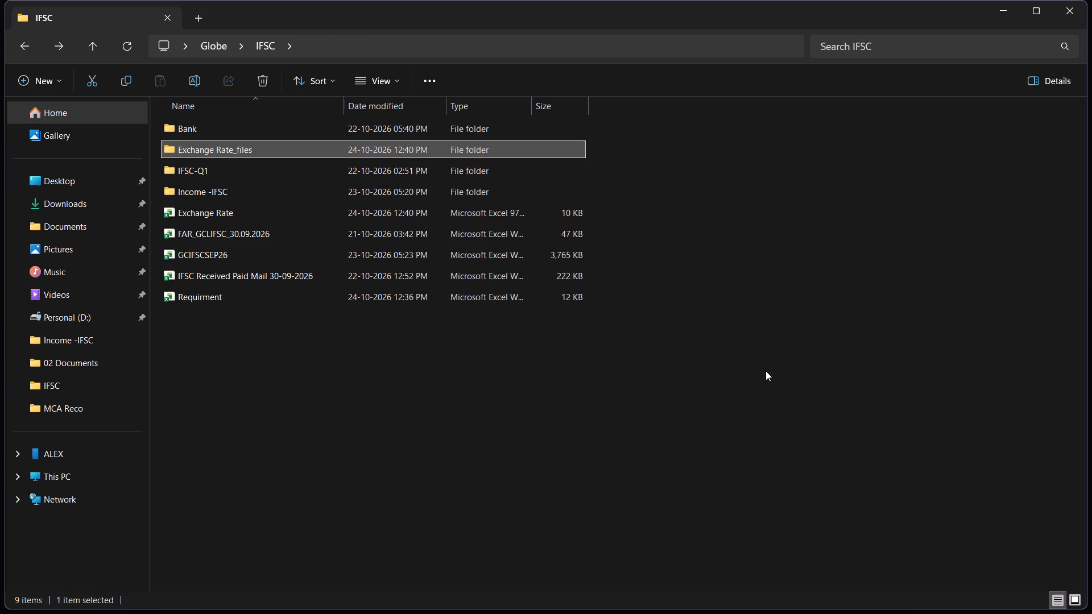
pyautogui.press('Delete')
# Delete the Exchange Rate file from the IFSC folder.
pyautogui.press('Down')
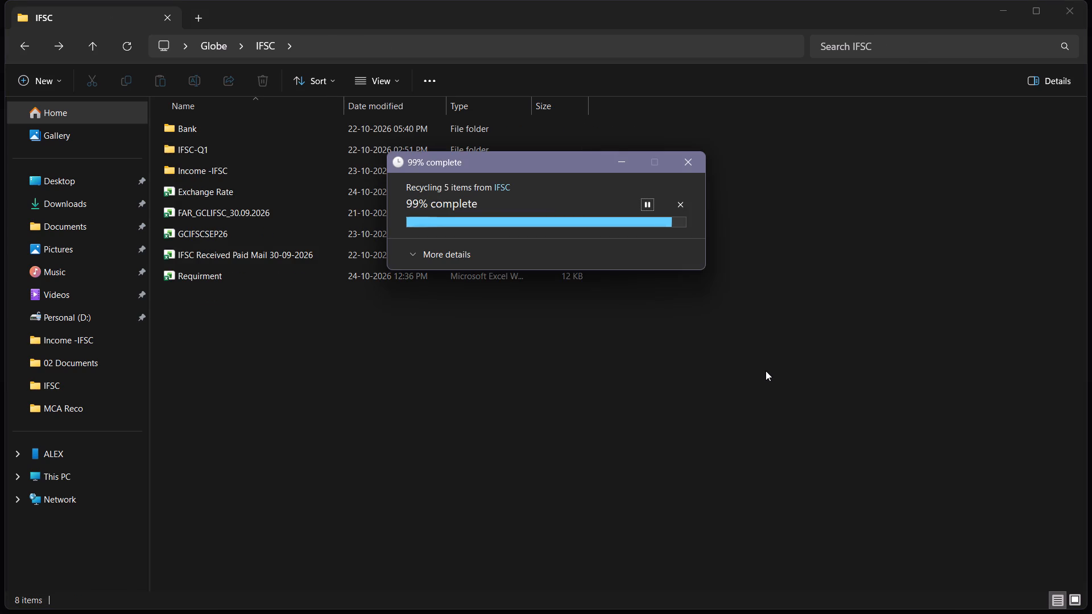
pyautogui.press('Down')
pyautogui.press('Down')
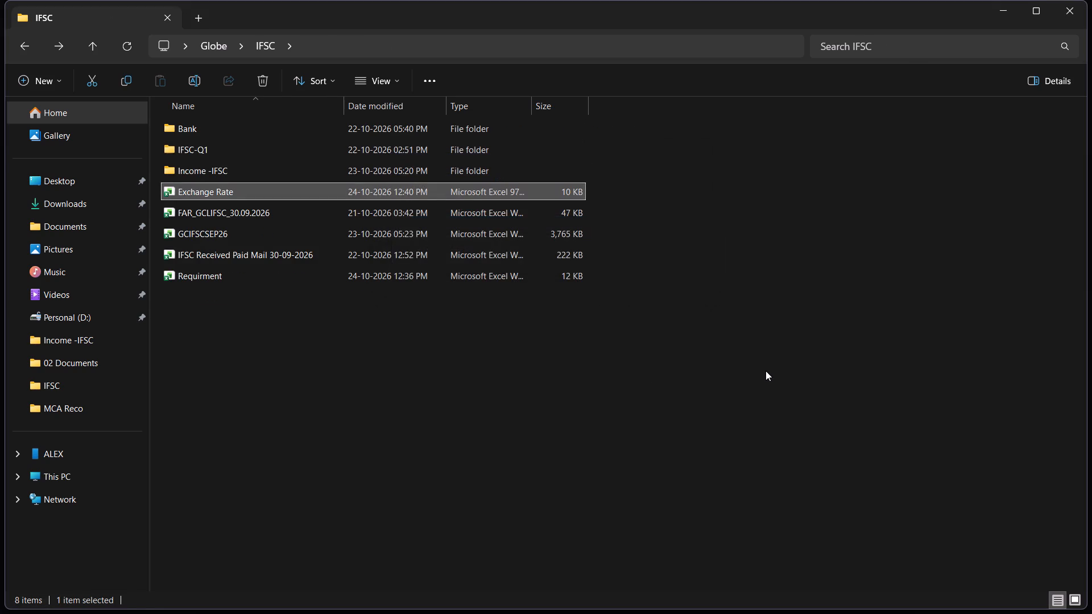
pyautogui.press('Delete')
pyautogui.press('Down')
pyautogui.press('Down')
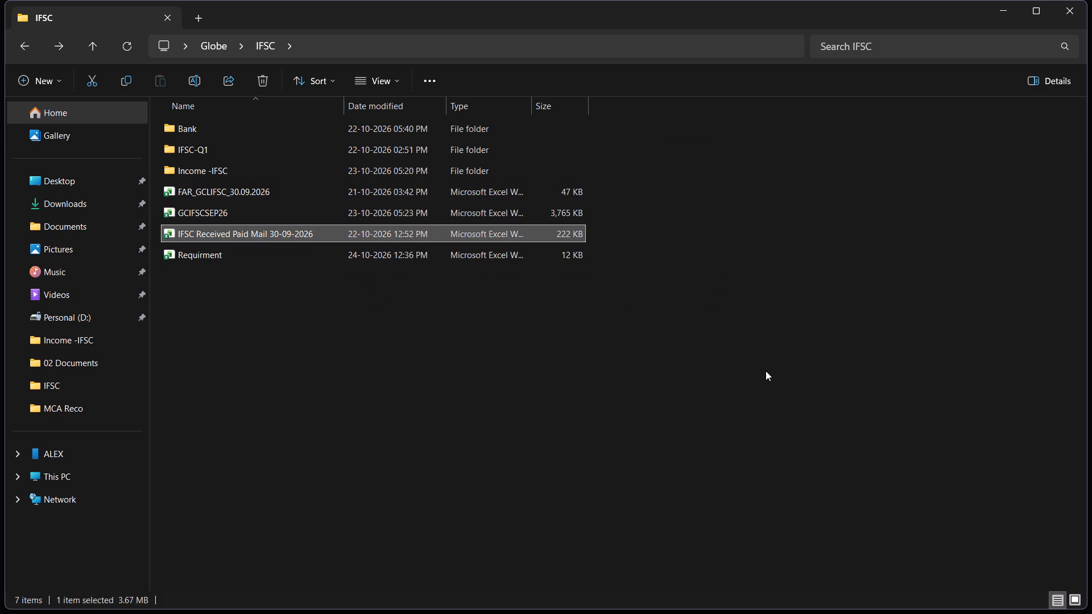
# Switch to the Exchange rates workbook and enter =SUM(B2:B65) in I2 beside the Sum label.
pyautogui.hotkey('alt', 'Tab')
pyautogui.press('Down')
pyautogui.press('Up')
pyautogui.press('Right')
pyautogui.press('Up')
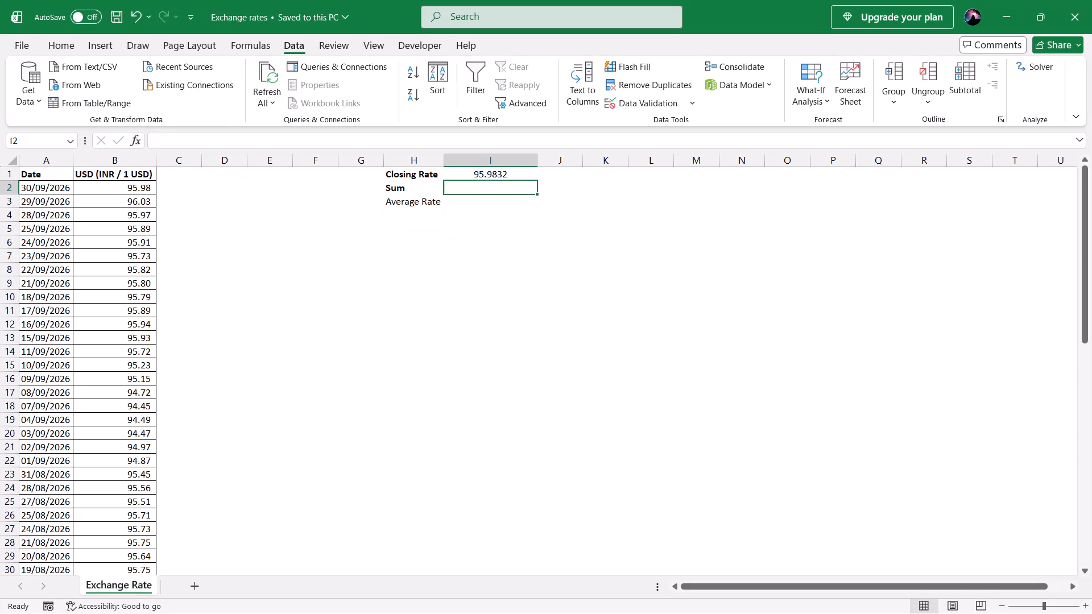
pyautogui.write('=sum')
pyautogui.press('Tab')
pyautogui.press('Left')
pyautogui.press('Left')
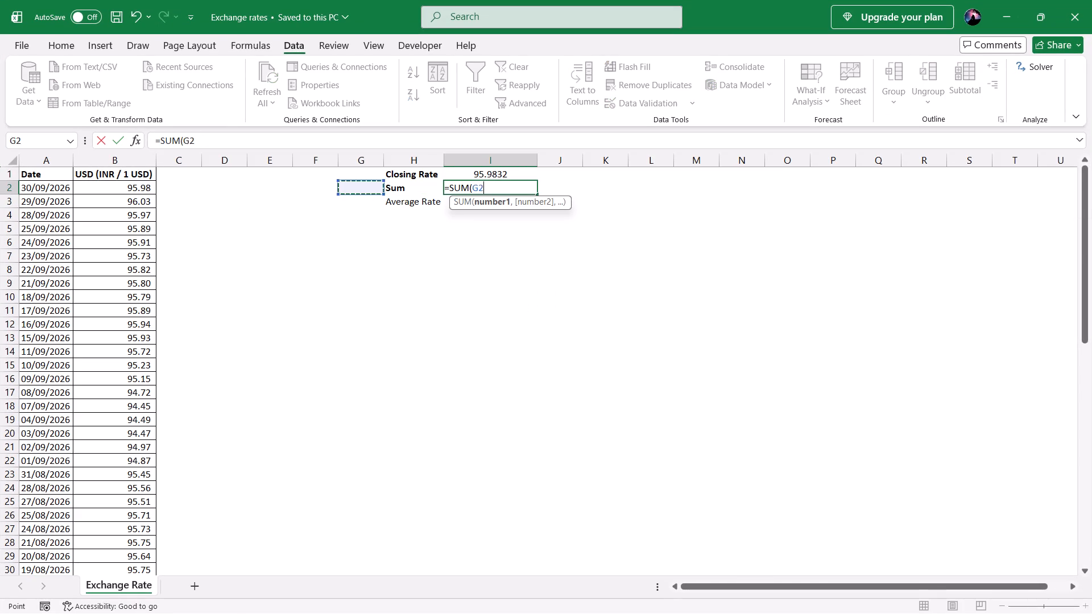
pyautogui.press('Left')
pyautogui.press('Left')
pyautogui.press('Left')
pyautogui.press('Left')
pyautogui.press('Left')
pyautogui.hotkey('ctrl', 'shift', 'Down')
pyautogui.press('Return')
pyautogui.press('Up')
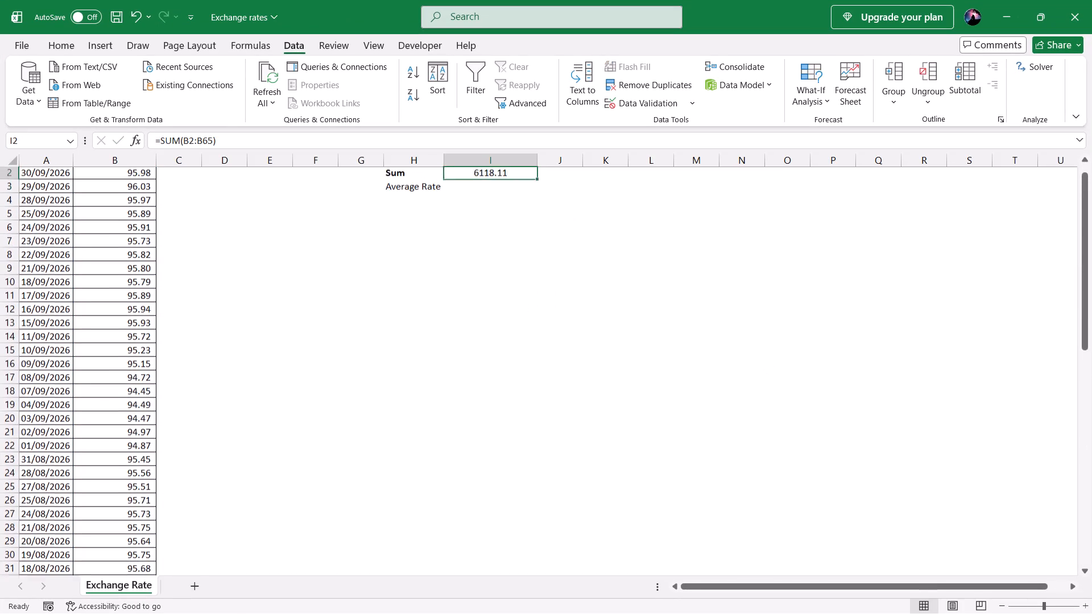
# Delete the Sum label and its value by removing cells G2:I2 and shifting the cells below up.
pyautogui.press('Up')
pyautogui.press('Down')
pyautogui.press('Down')
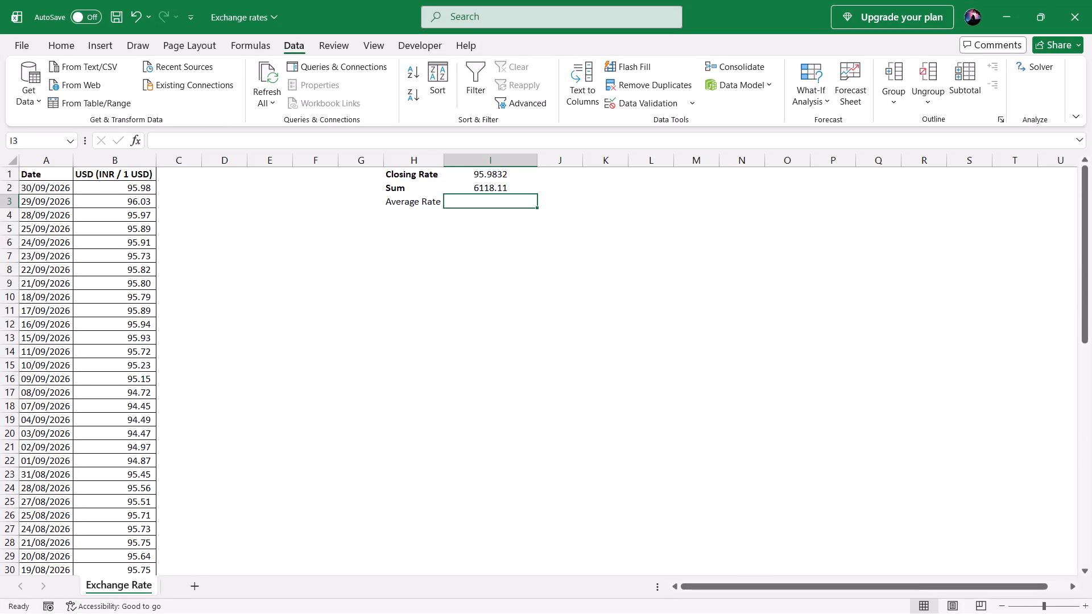
pyautogui.press('Left')
pyautogui.hotkey('shift', 'Right')
pyautogui.press('Right')
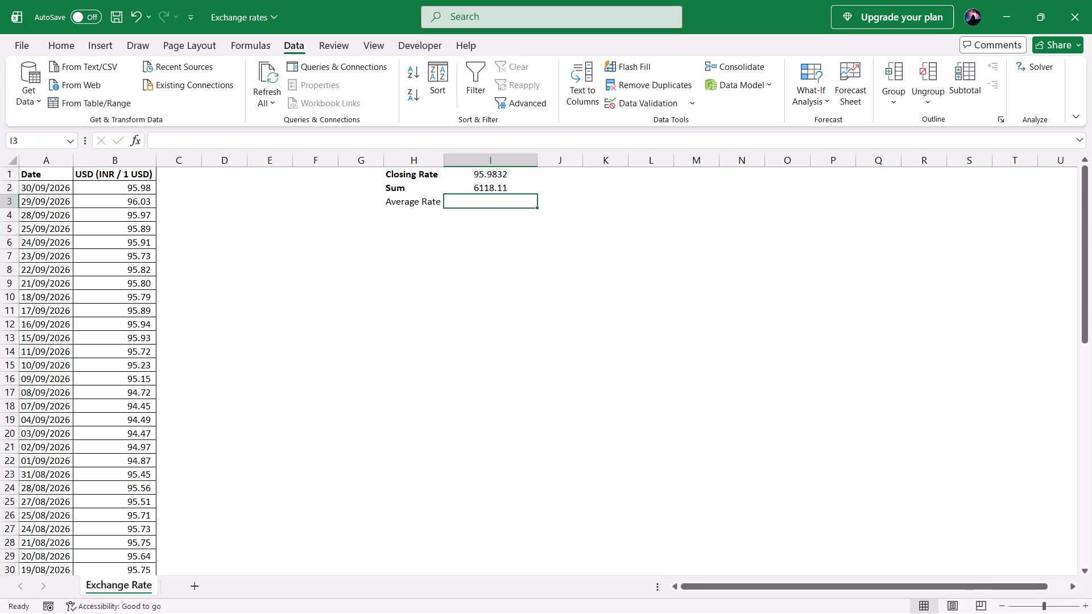
pyautogui.press('Up')
pyautogui.press('Up')
pyautogui.press('Down')
pyautogui.press('Down')
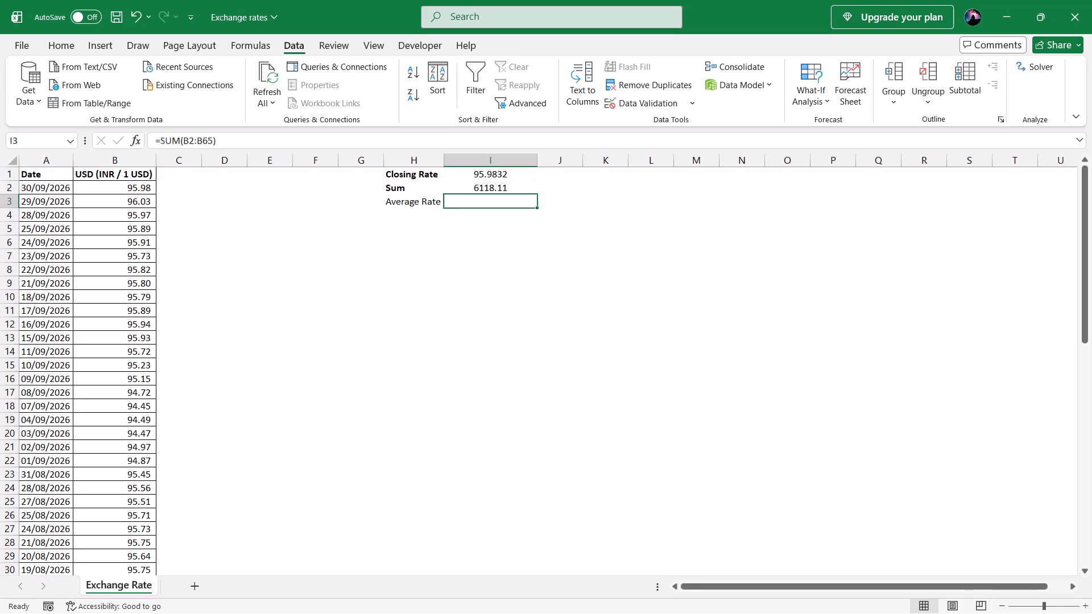
pyautogui.press('Up')
pyautogui.press('Left')
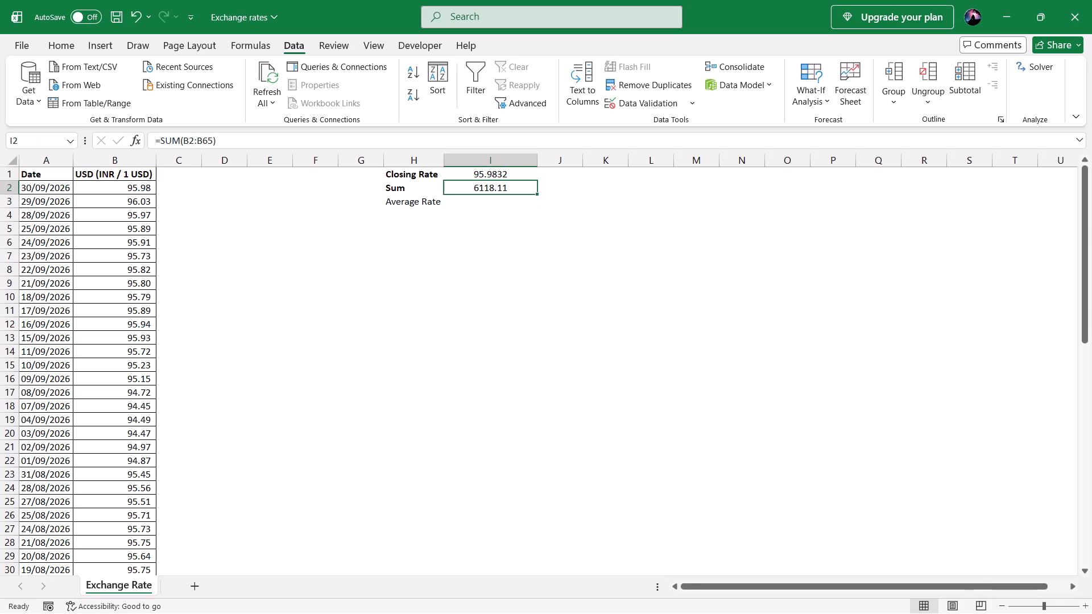
pyautogui.press('Left')
pyautogui.hotkey('shift', 'Right')
pyautogui.hotkey('shift', 'Right')
pyautogui.hotkey('ctrl', '-')
pyautogui.press('Down')
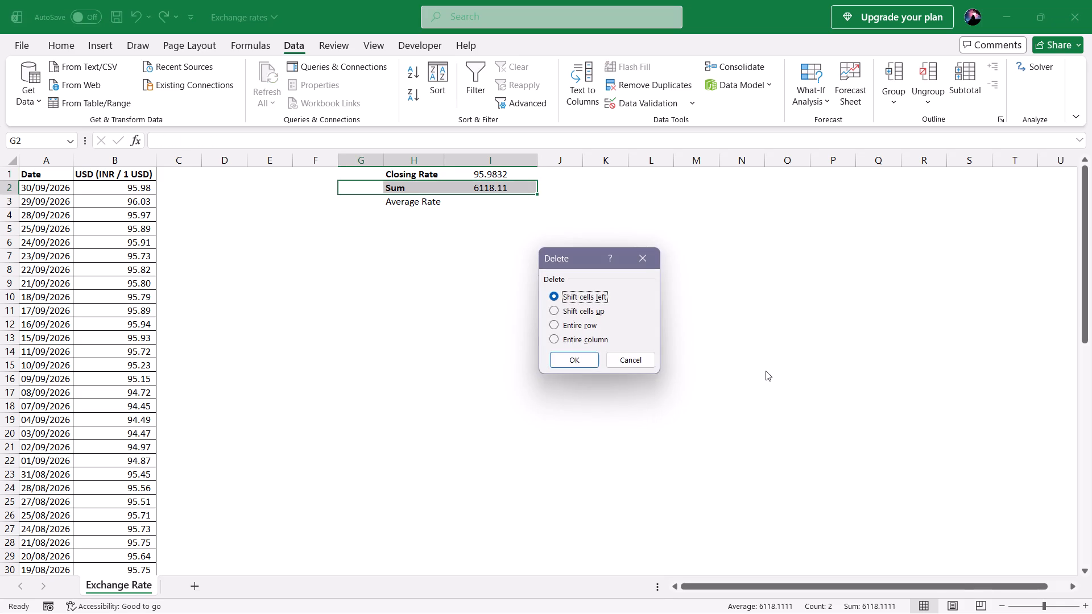
pyautogui.press('Return')
# Make the Average Rate label in H2 bold and save the workbook.
pyautogui.press('Up')
pyautogui.press('Right')
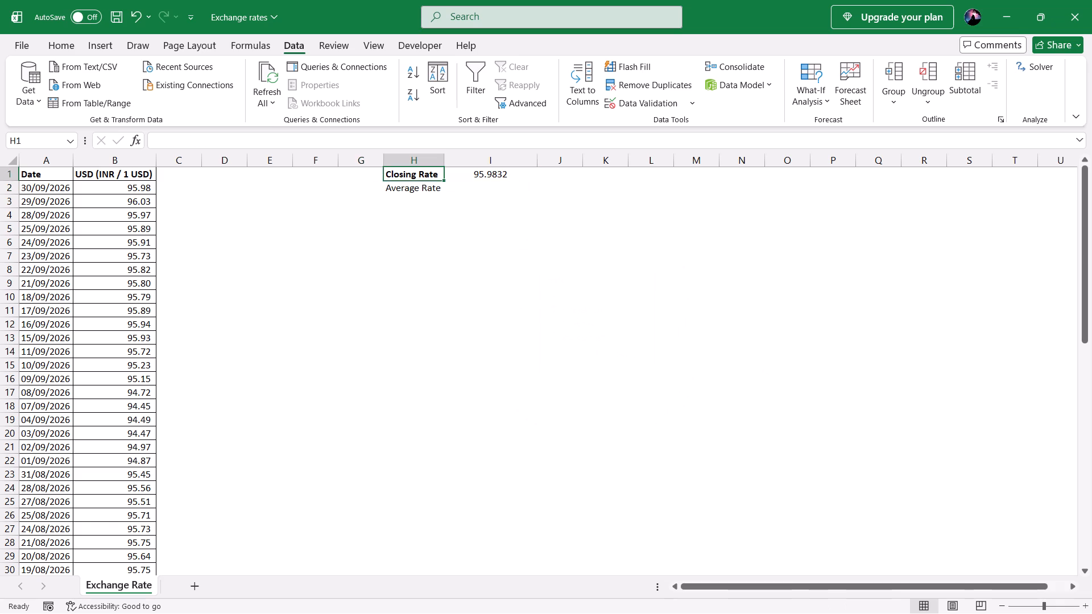
pyautogui.press('Down')
pyautogui.hotkey('ctrl', 'b')
pyautogui.hotkey('ctrl', 's')
# Copy the Average Rate formula from I2 of GCIFSCSEP26's usd inr rates sheet and paste only the formula into I2 of Exchange rates.
pyautogui.press('Right')
pyautogui.hotkey('alt', 'Tab')
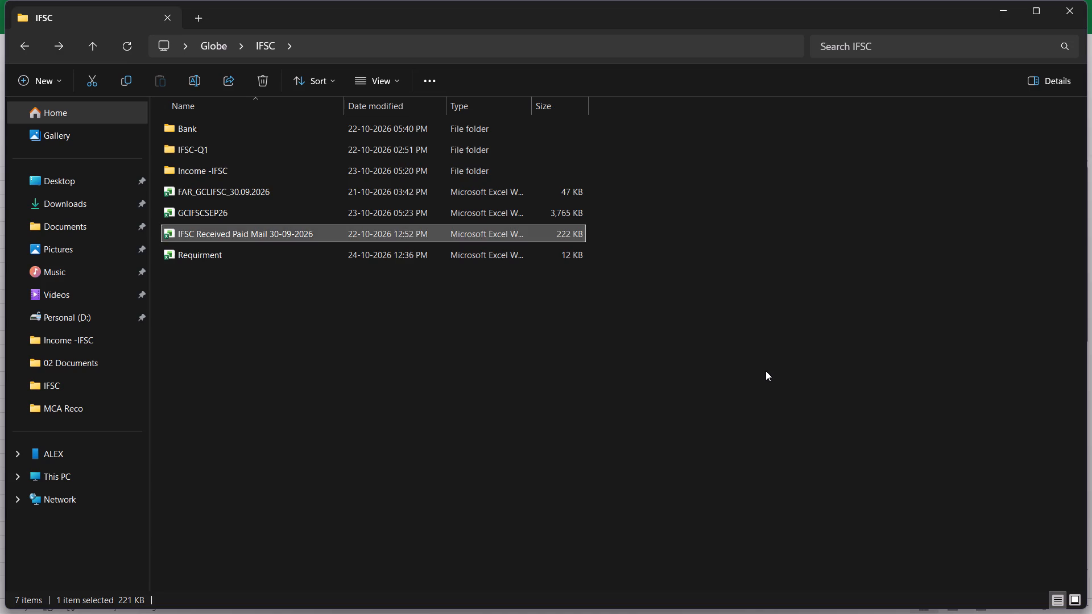
pyautogui.hotkey('alt', 'Tab')
pyautogui.hotkey('alt', 'Right')
pyautogui.hotkey('alt', 'Right')
pyautogui.press('Down')
pyautogui.press('Right')
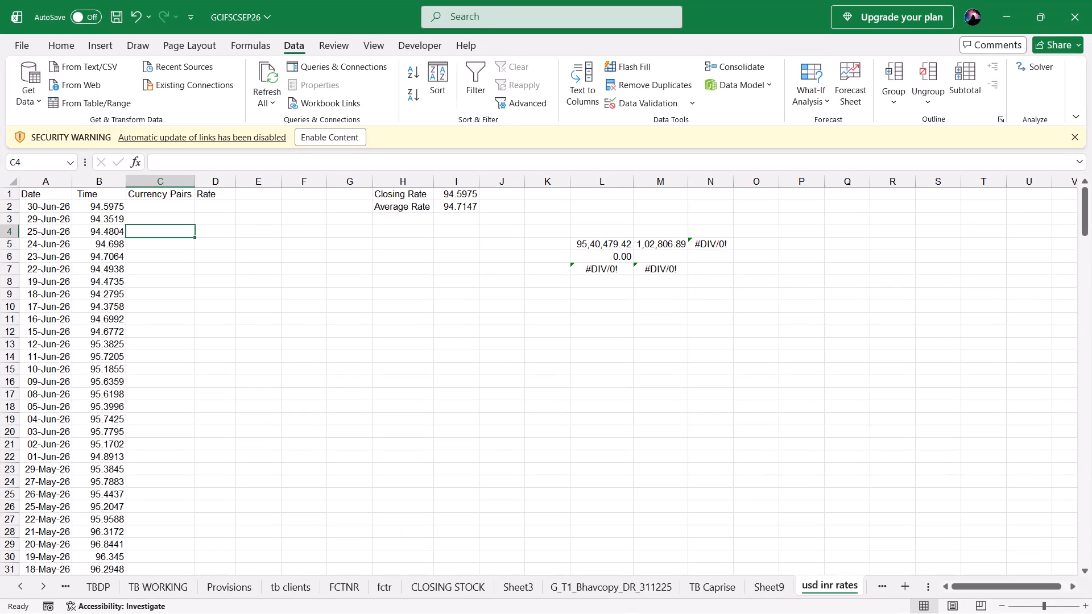
pyautogui.press('Right')
pyautogui.press('Right')
pyautogui.press('Right')
pyautogui.press('Right')
pyautogui.press('Right')
pyautogui.press('Right')
pyautogui.press('Up')
pyautogui.press('Up')
pyautogui.hotkey('ctrl', 'c')
pyautogui.hotkey('alt', 'Tab')
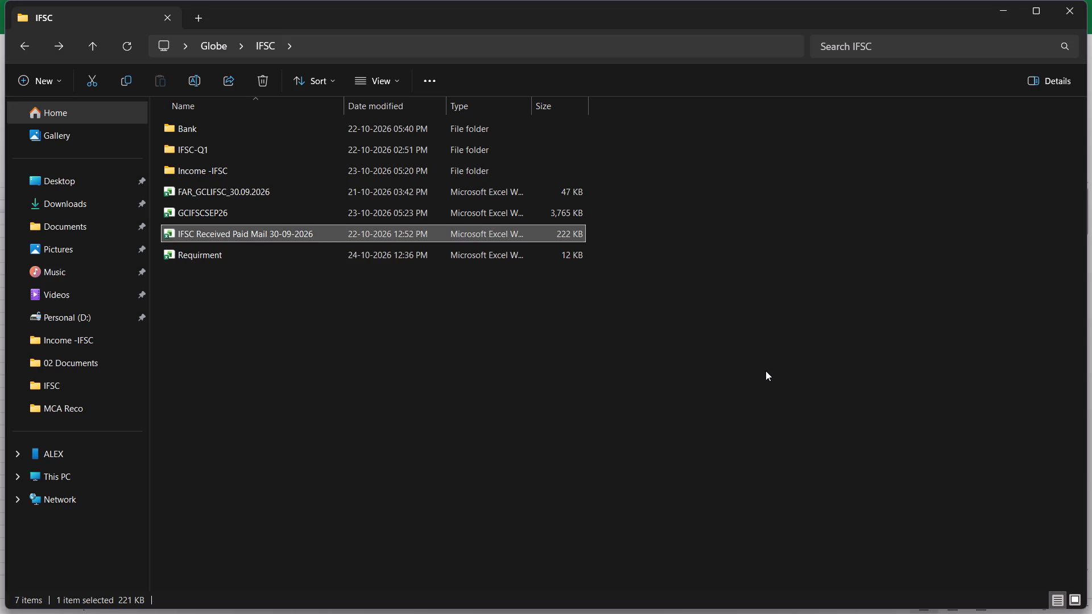
pyautogui.hotkey('alt', 'Tab')
pyautogui.hotkey('alt', 'Right')
pyautogui.press('Down')
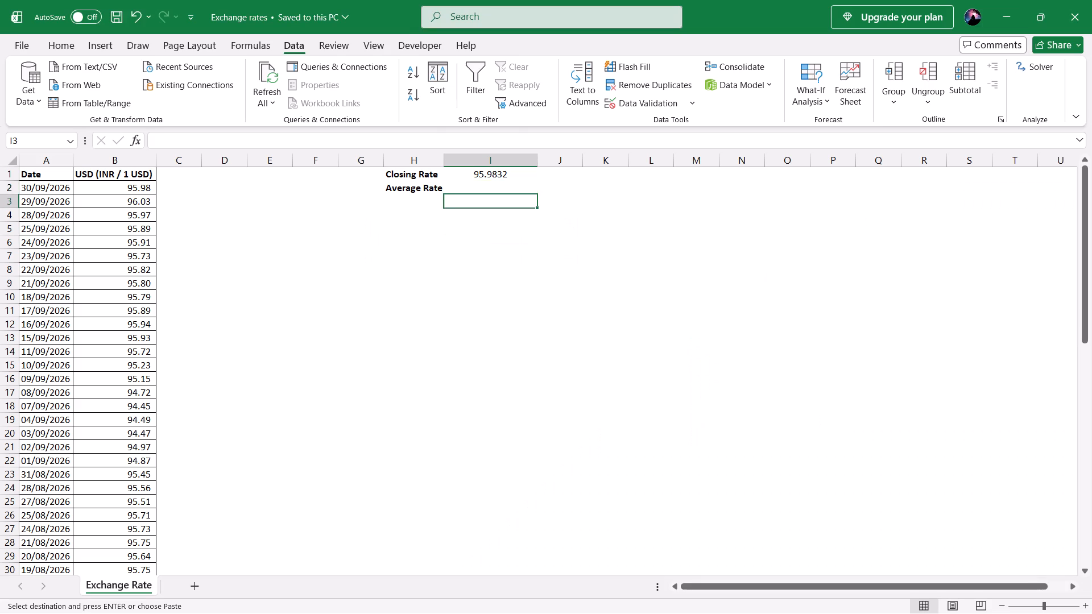
pyautogui.press('Up')
pyautogui.hotkey('ctrl', 'alt', 'v')
pyautogui.press('Down')
pyautogui.press('Return')
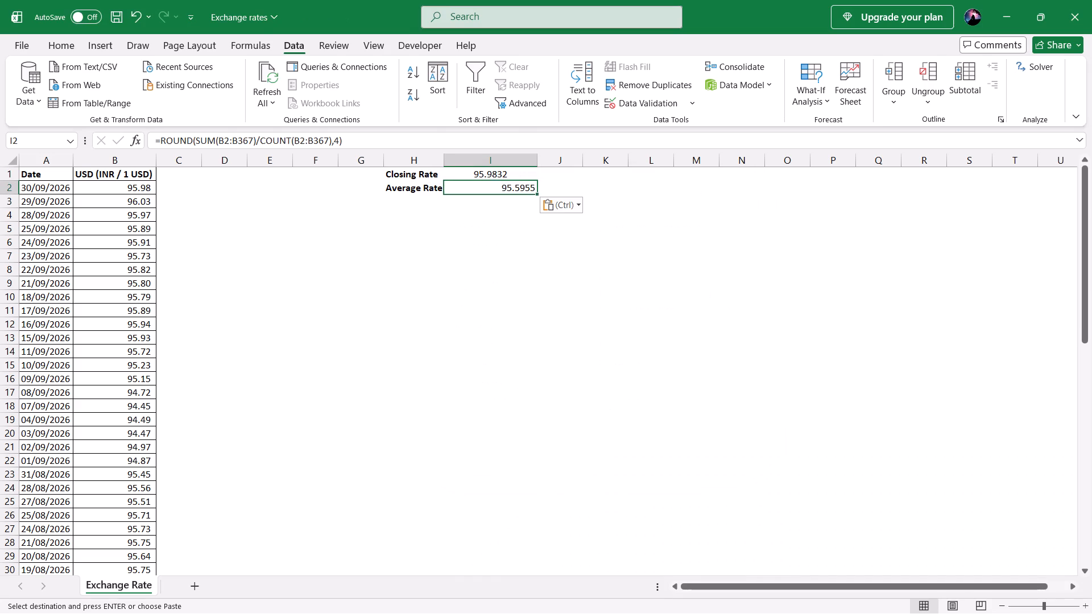
pyautogui.press('F2')
pyautogui.press('Escape')
pyautogui.press('Down')
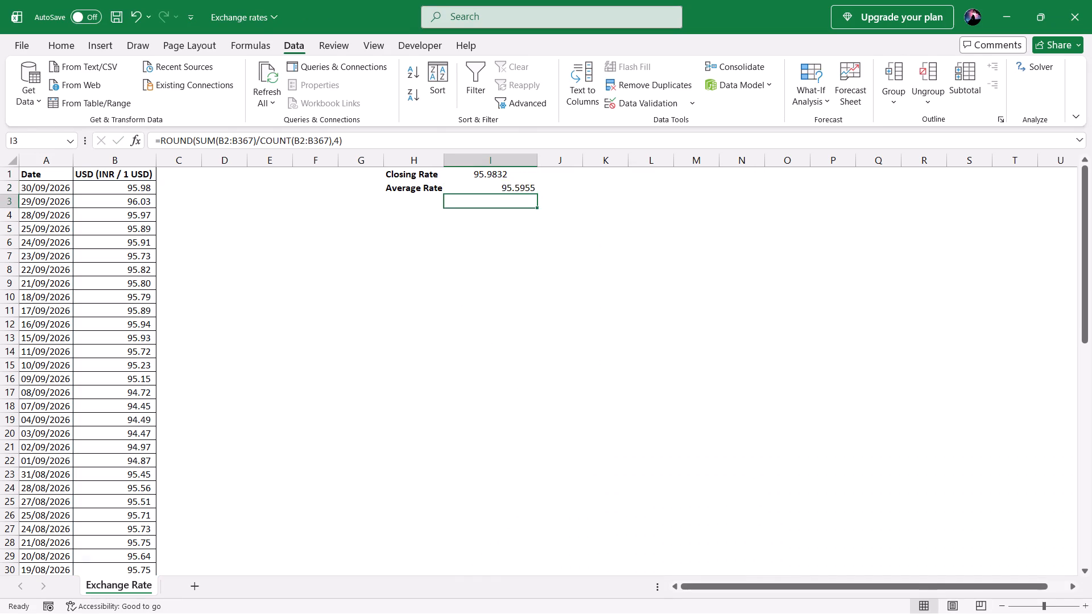
pyautogui.press('Up')
pyautogui.press('Up')
pyautogui.press('Down')
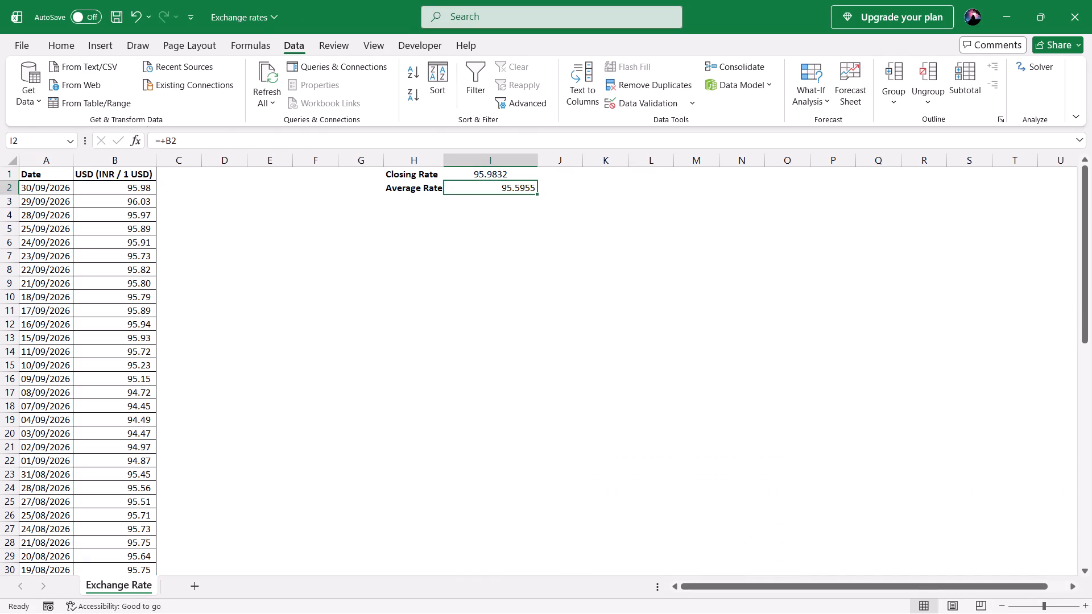
# Centre-align the Average Rate value in I2 and save the Exchange rates workbook.
pyautogui.click(60, 35)
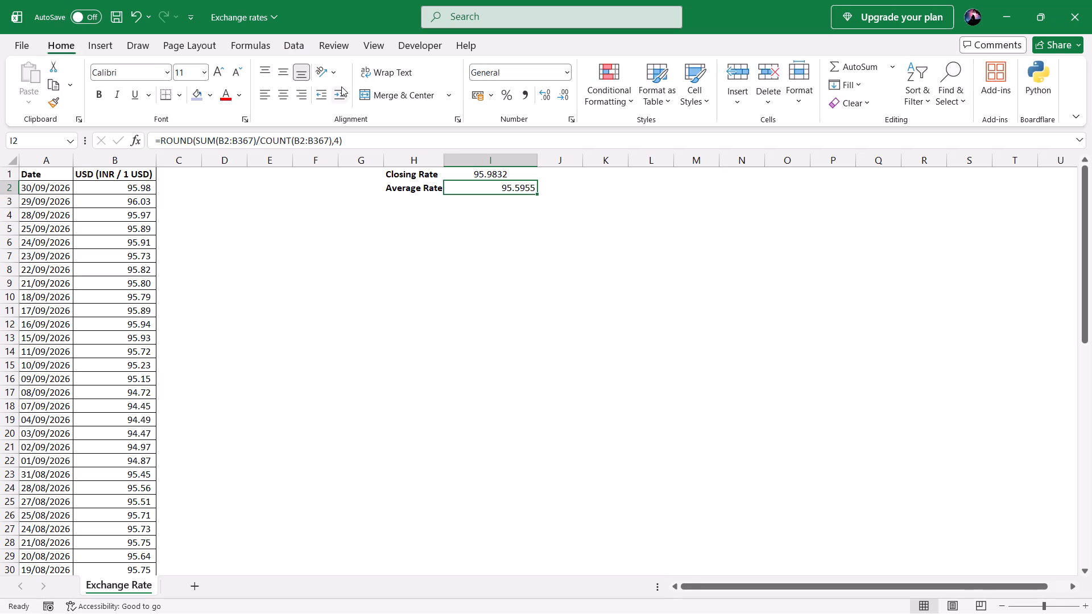
pyautogui.click(286, 99)
pyautogui.click(421, 316)
pyautogui.press('Up')
pyautogui.hotkey('ctrl', 's')
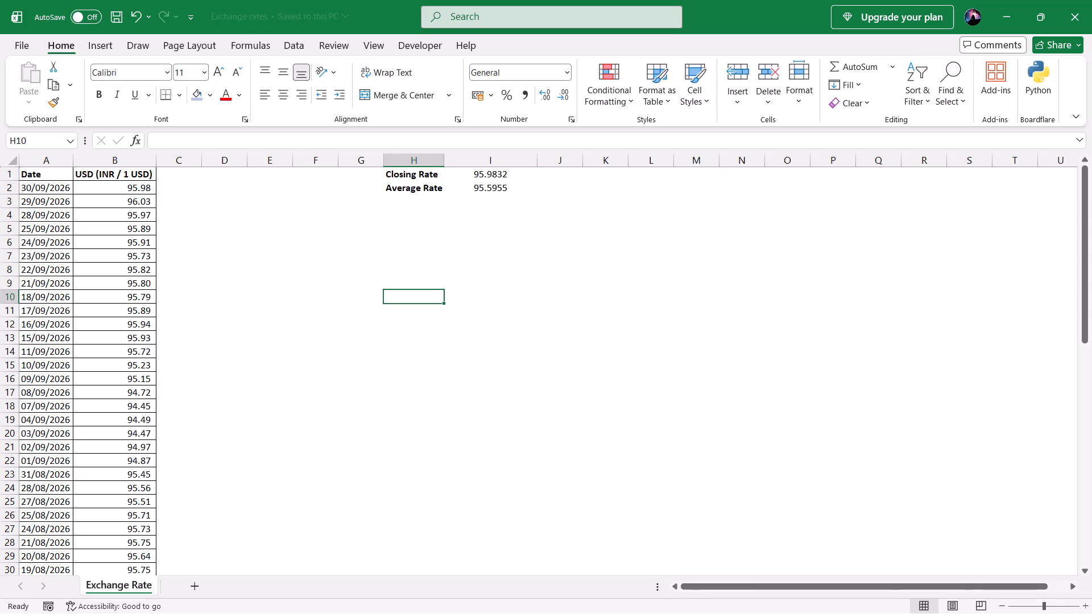
pyautogui.press('Up')
pyautogui.press('Up')
# Switch to GCIFSCSEP26 and examine the contents and formulas of L5:N5 on the usd inr rates sheet.
pyautogui.hotkey('alt', 'Tab')
pyautogui.hotkey('alt', 'Tab')
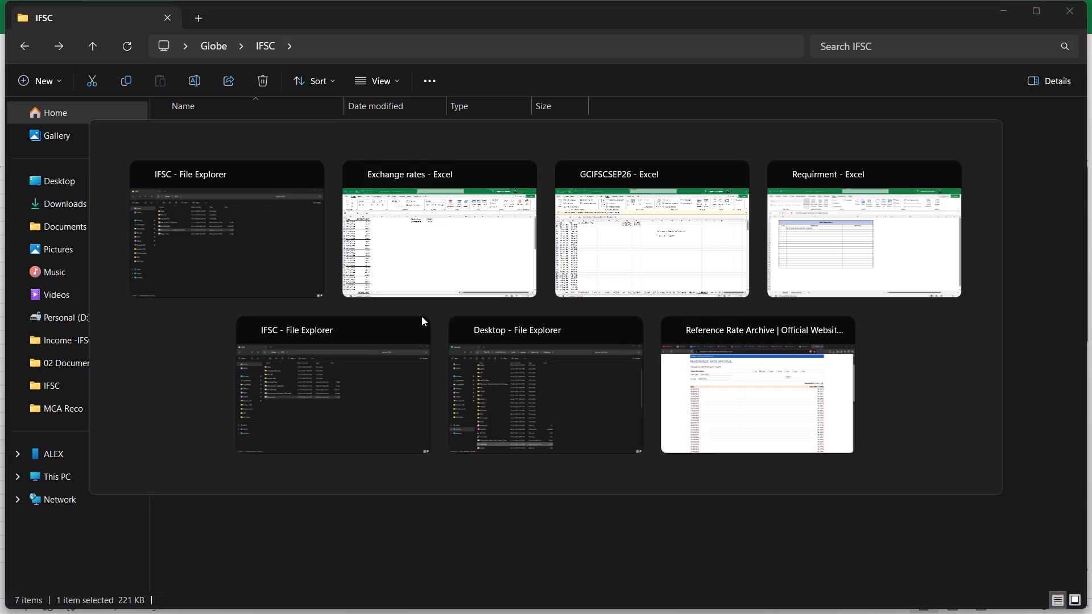
pyautogui.hotkey('alt', 'Tab')
pyautogui.hotkey('alt', 'Tab')
pyautogui.hotkey('alt', 'Tab')
pyautogui.hotkey('alt', 'Tab')
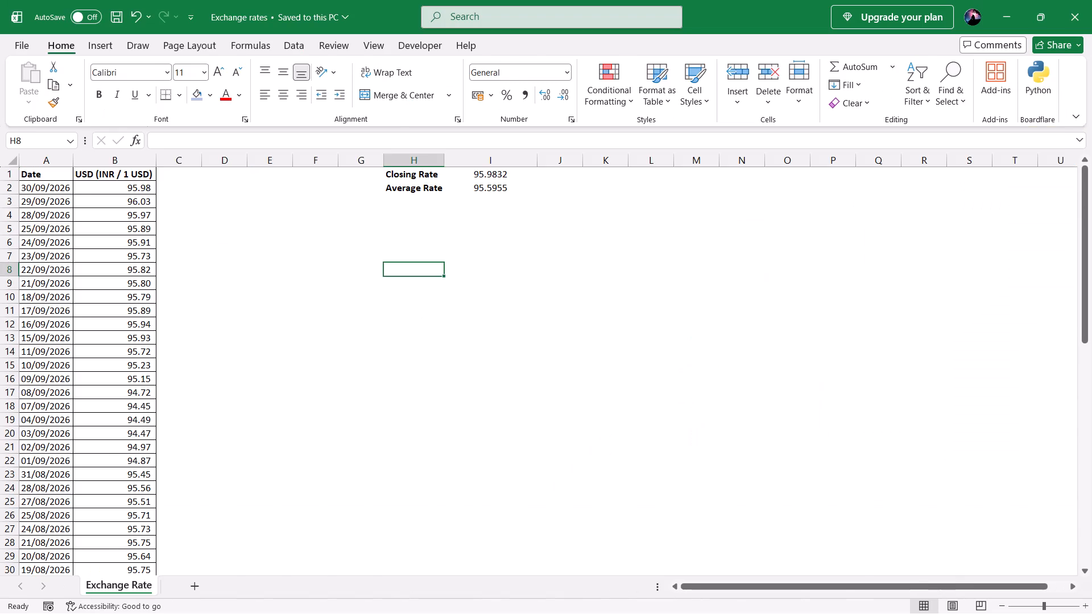
pyautogui.press('Down')
pyautogui.press('Right')
pyautogui.press('Right')
pyautogui.press('Right')
pyautogui.press('Right')
pyautogui.press('Down')
pyautogui.press('Down')
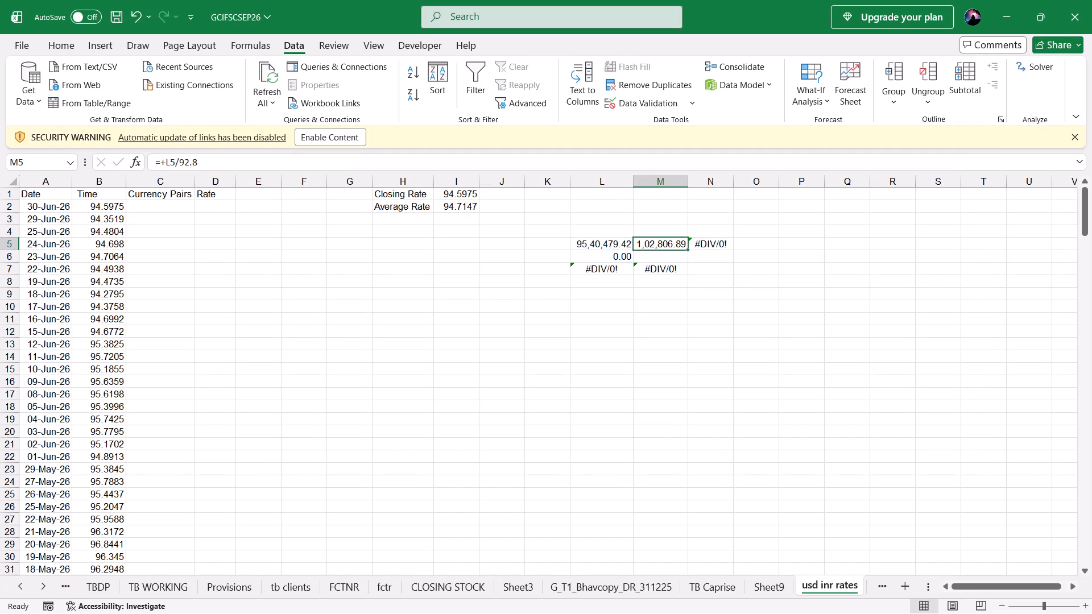
pyautogui.press('Left')
pyautogui.press('F2')
pyautogui.press('Escape')
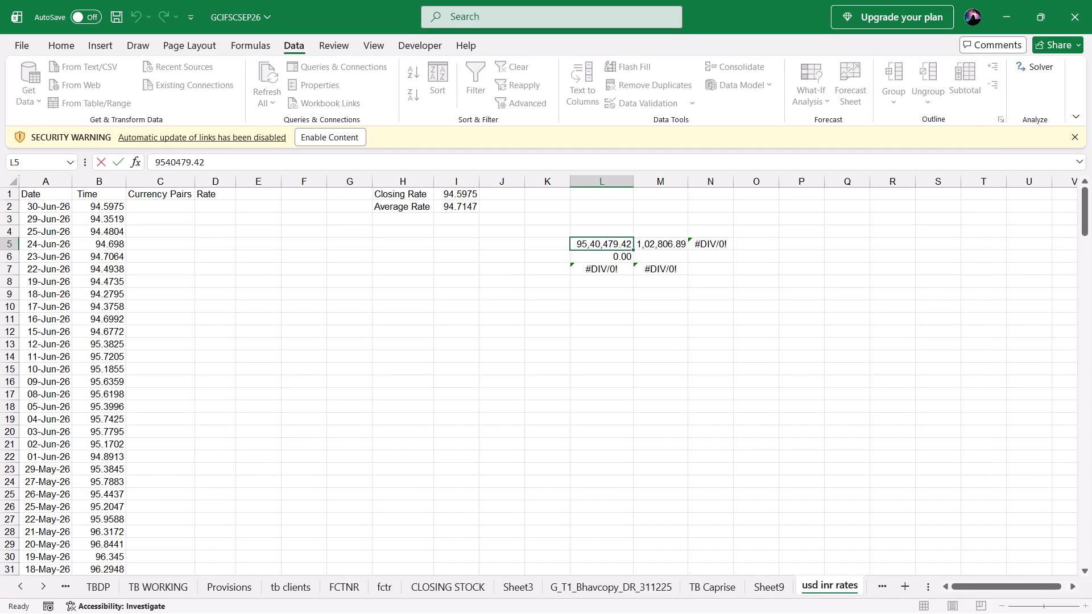
pyautogui.press('Right')
pyautogui.press('F2')
pyautogui.press('Escape')
pyautogui.press('Right')
pyautogui.press('F2')
pyautogui.press('Escape')
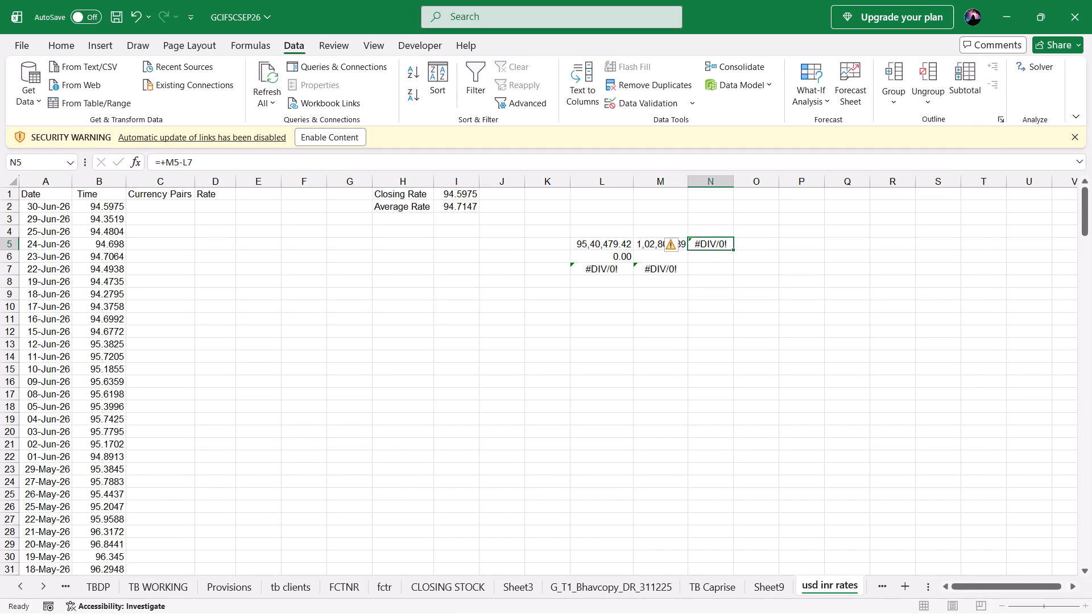
pyautogui.press('Right')
pyautogui.press('Left')
pyautogui.press('Left')
pyautogui.press('Down')
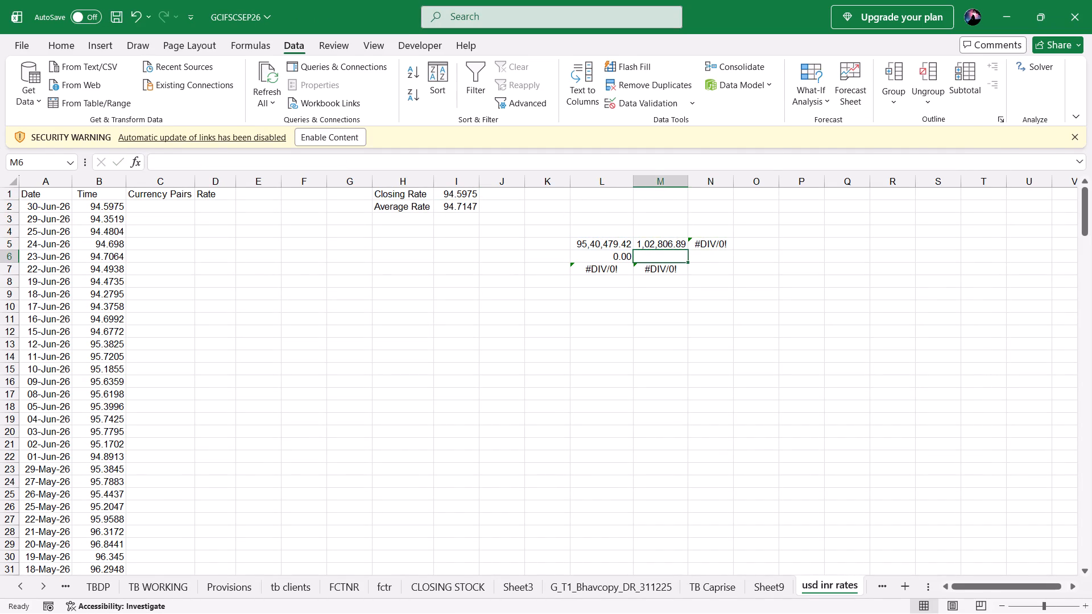
# Return to the Exchange rates workbook and insert a blank row above the header row.
pyautogui.hotkey('alt', 'Tab')
pyautogui.press('Down')
pyautogui.press('Up')
pyautogui.press('Up')
pyautogui.press('Up')
pyautogui.press('Up')
pyautogui.press('Up')
pyautogui.press('Up')
pyautogui.press('Up')
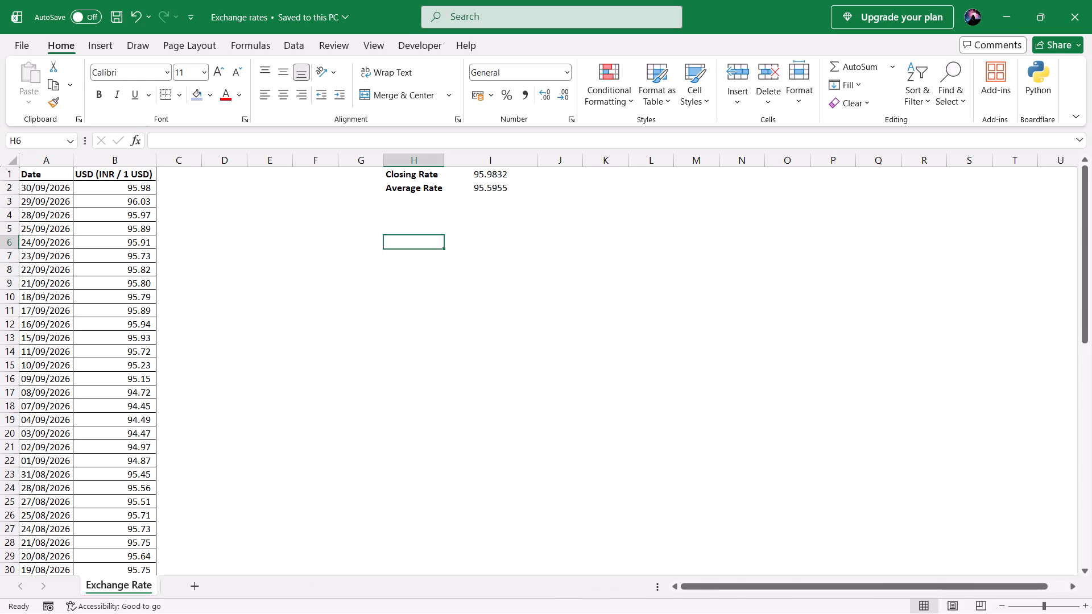
pyautogui.press('Up')
pyautogui.press('Left')
pyautogui.hotkey('shift', 'space')
pyautogui.hotkey('ctrl', '+')
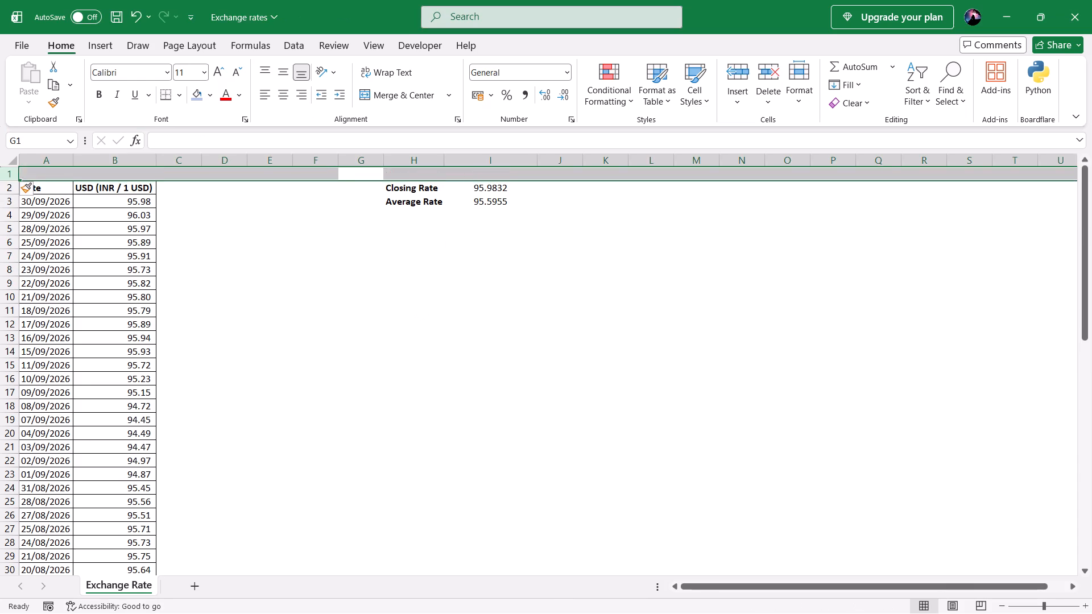
# Insert a blank column before the Date column and save the workbook.
pyautogui.press('Left')
pyautogui.press('Left')
pyautogui.press('Left')
pyautogui.press('Left')
pyautogui.press('Left')
pyautogui.press('Left')
pyautogui.press('Left')
pyautogui.press('Left')
pyautogui.press('Left')
pyautogui.press('Left')
pyautogui.press('Left')
pyautogui.press('Left')
pyautogui.press('Left')
pyautogui.hotkey('ctrl', 'space')
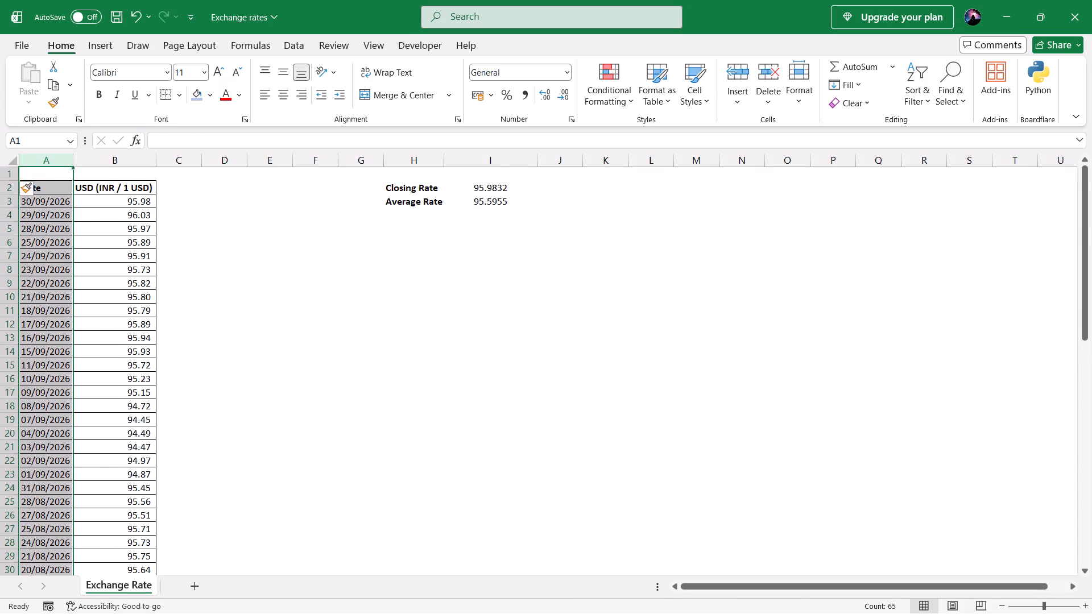
pyautogui.hotkey('ctrl', '+')
pyautogui.press('Right')
pyautogui.press('Right')
pyautogui.hotkey('ctrl', 's')
# Save the Exchange rates workbook again and close it.
pyautogui.press('Down')
pyautogui.press('Down')
pyautogui.press('Down')
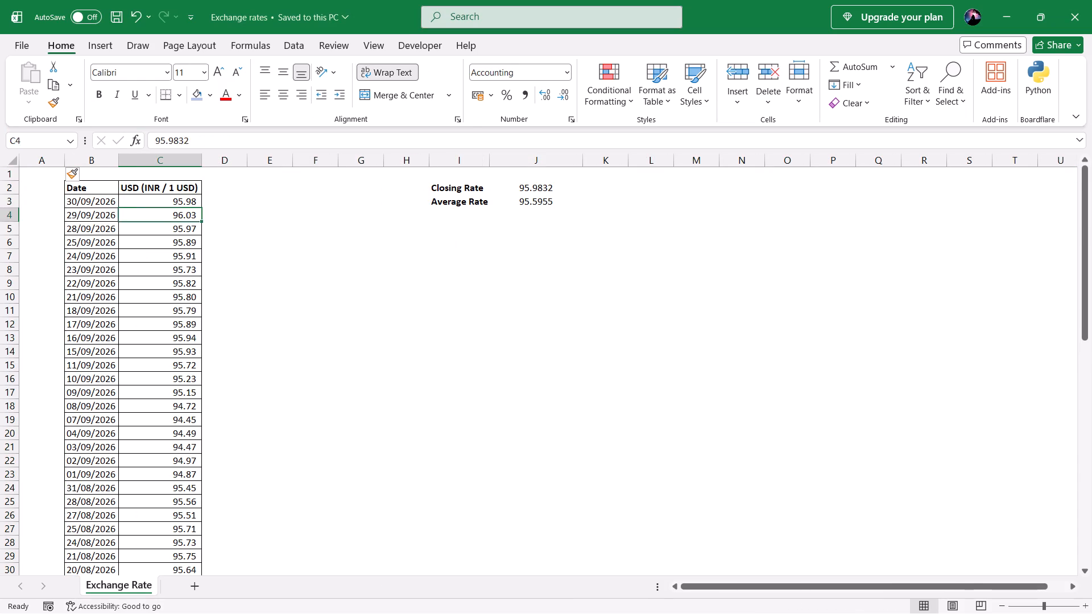
pyautogui.press('Down')
pyautogui.press('Down')
pyautogui.hotkey('ctrl', 's')
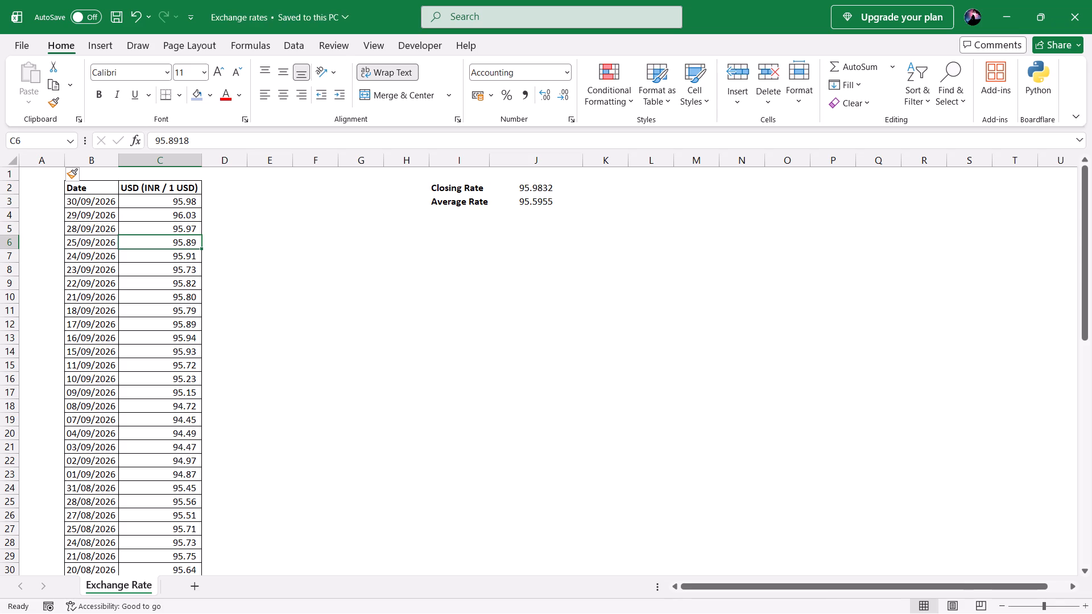
pyautogui.click(1091, 0)
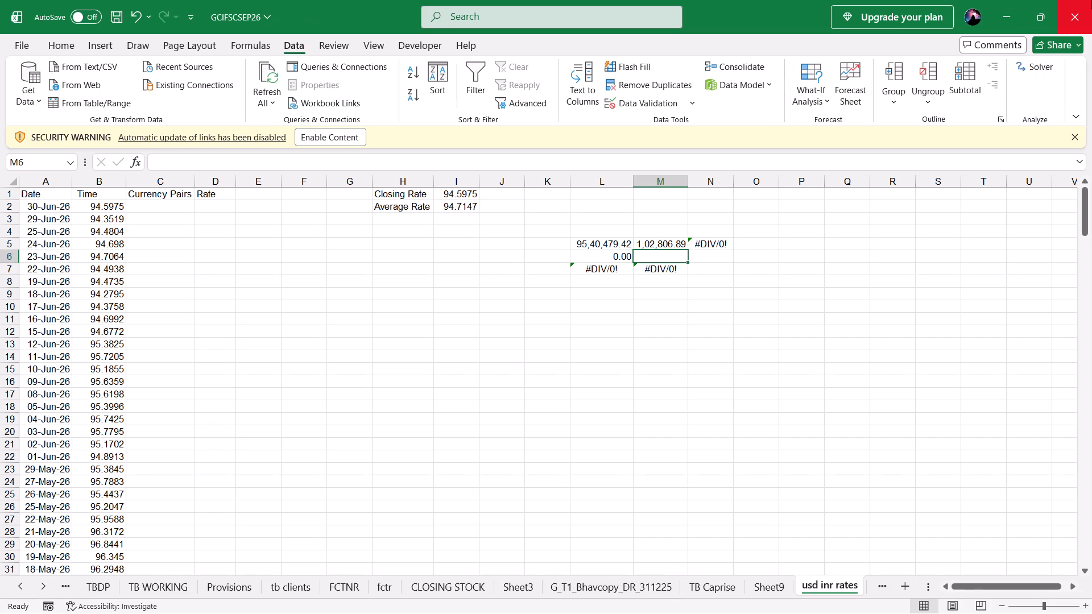
# Examine the account balances, difference columns and column H marks on Sheet9 of GCIFSCSEP26.
pyautogui.hotkey('ctrl', 'pageup')
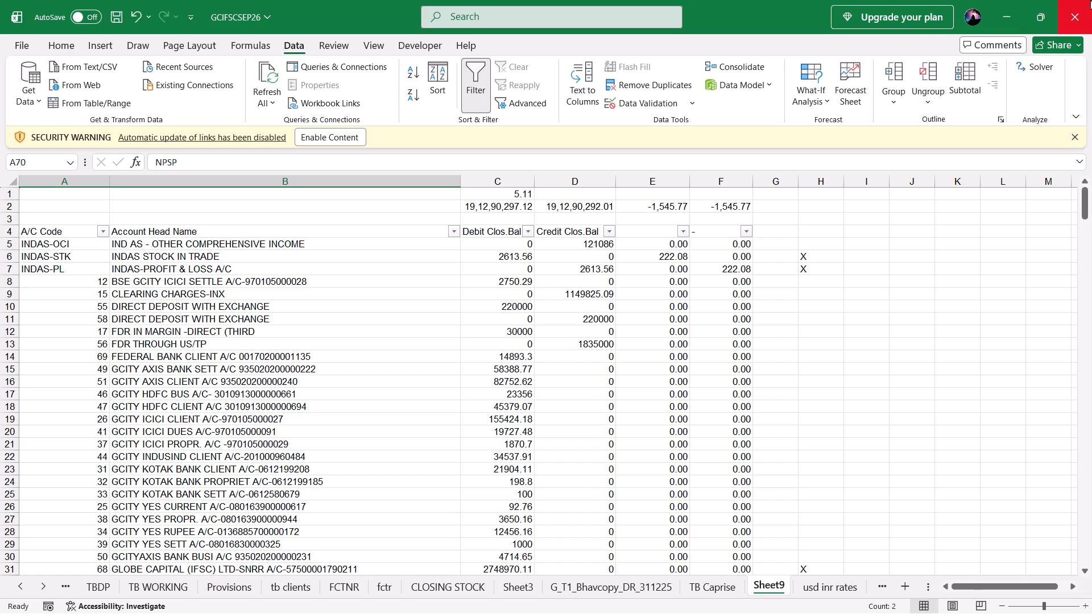
pyautogui.click(803, 268)
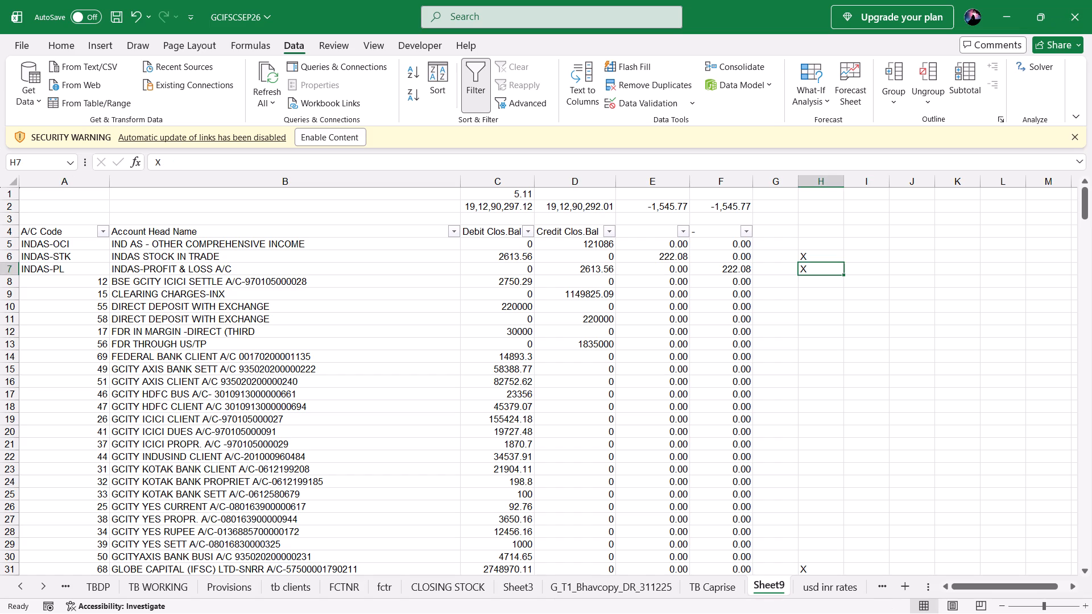
pyautogui.scroll(1, 500, 394)
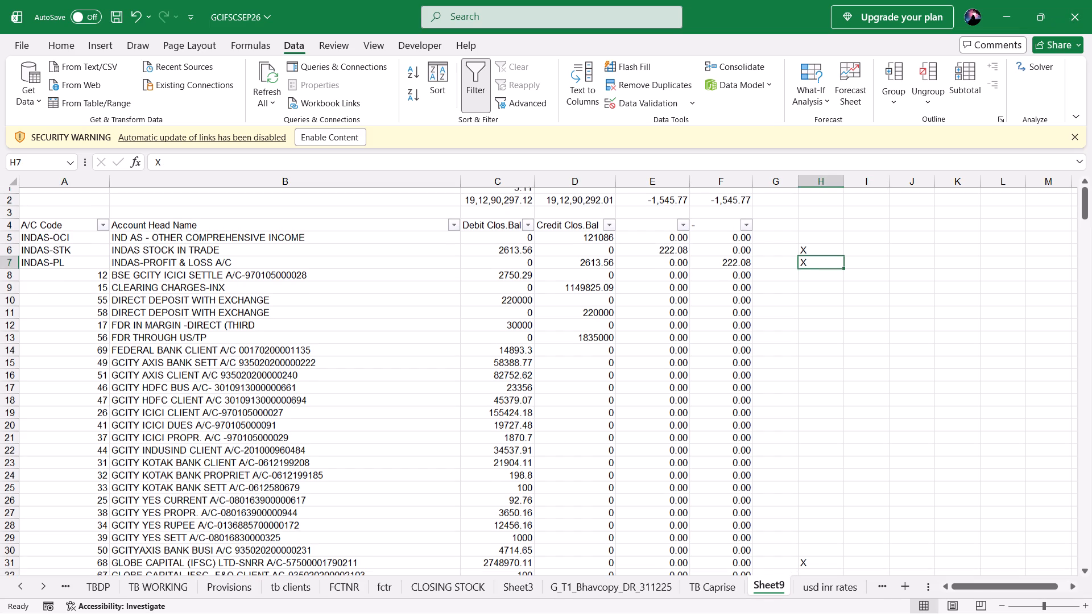
pyautogui.scroll(1, 500, 394)
pyautogui.scroll(-6, 500, 394)
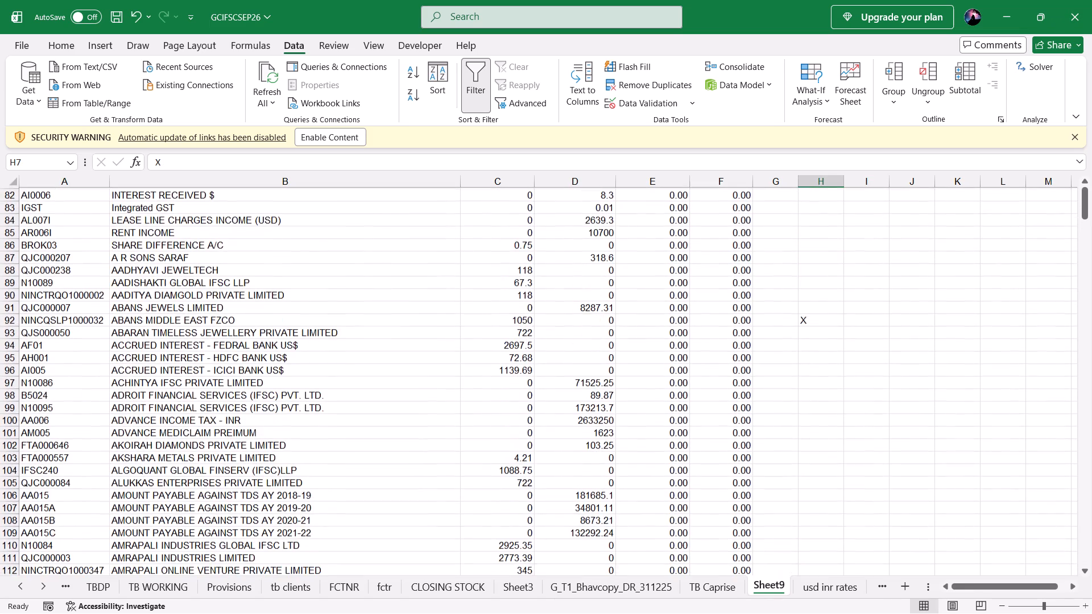
pyautogui.scroll(-7, 500, 394)
pyautogui.scroll(8, 500, 394)
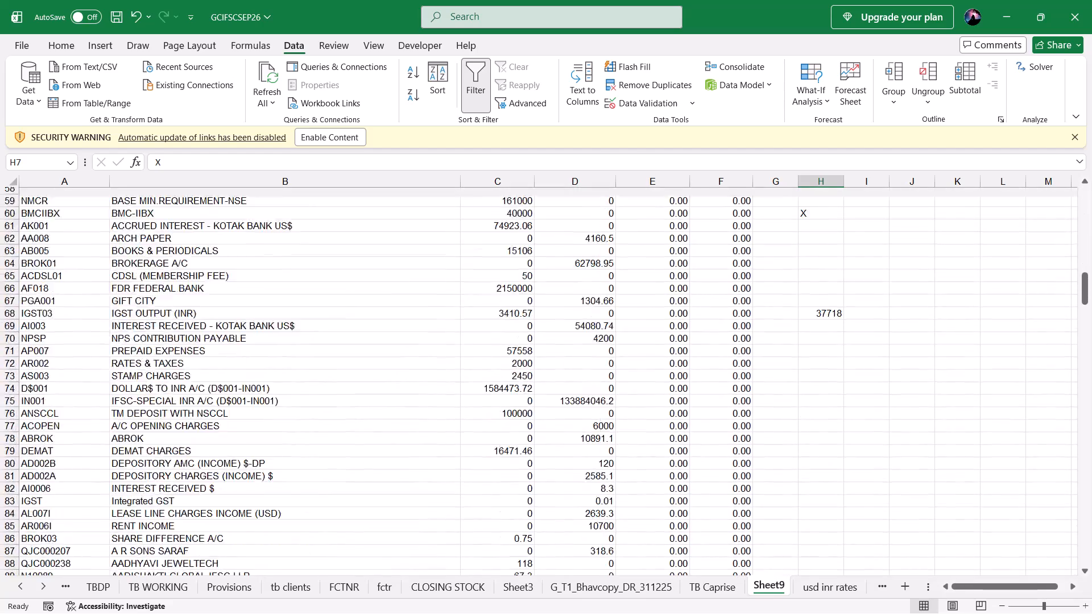
pyautogui.scroll(3, 500, 394)
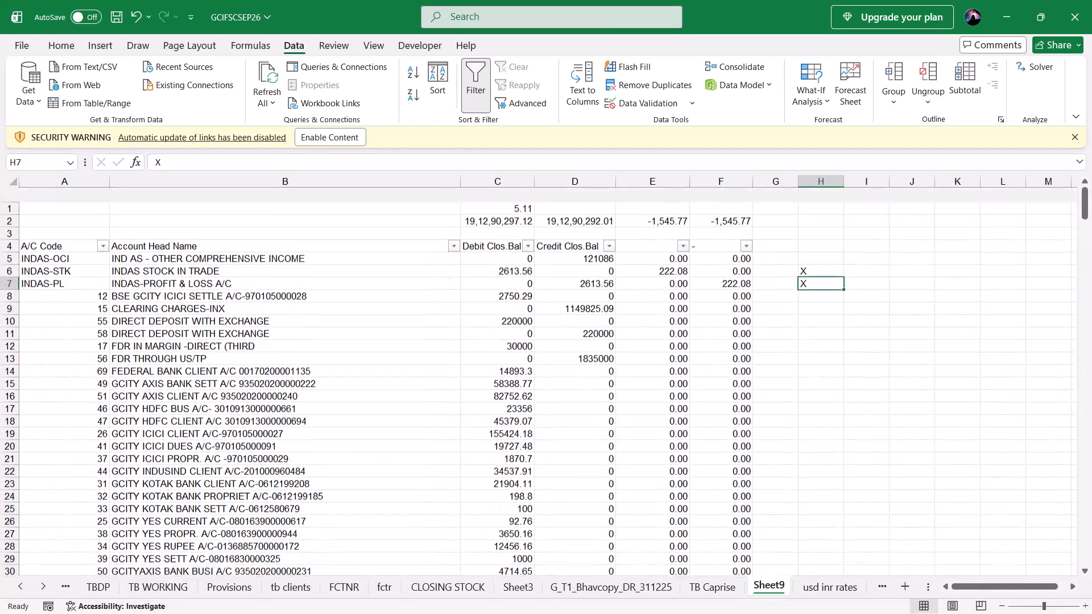
# Review the TB Caprise, G_T1_Bhavcopy_DR_311225, CLOSING STOCK and Sheet3 sheets of GCIFSCSEP26.
pyautogui.click(693, 583)
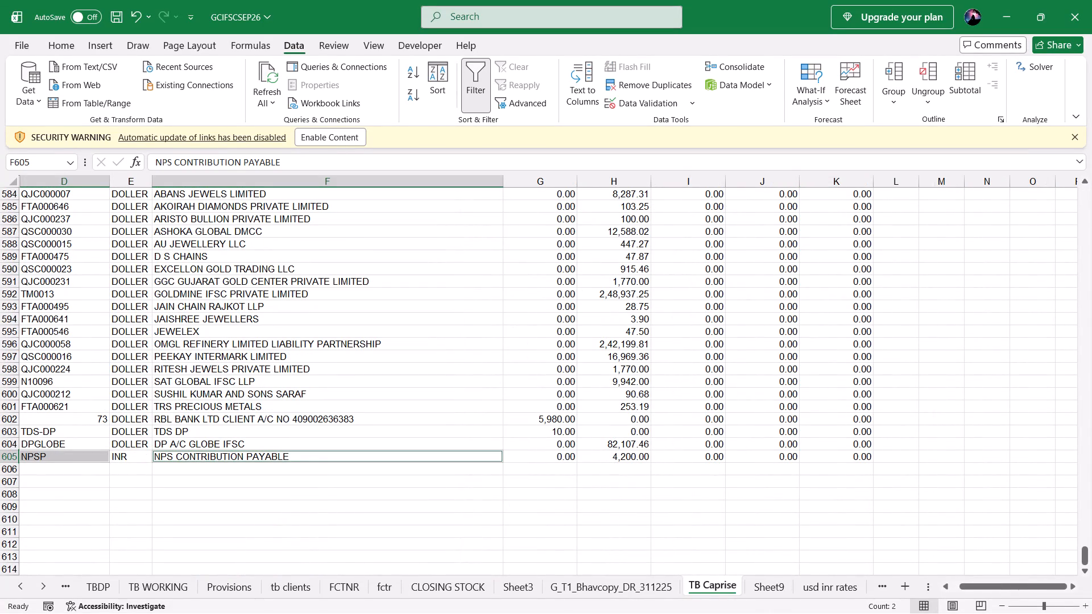
pyautogui.scroll(17, 535, 495)
pyautogui.scroll(9, 535, 495)
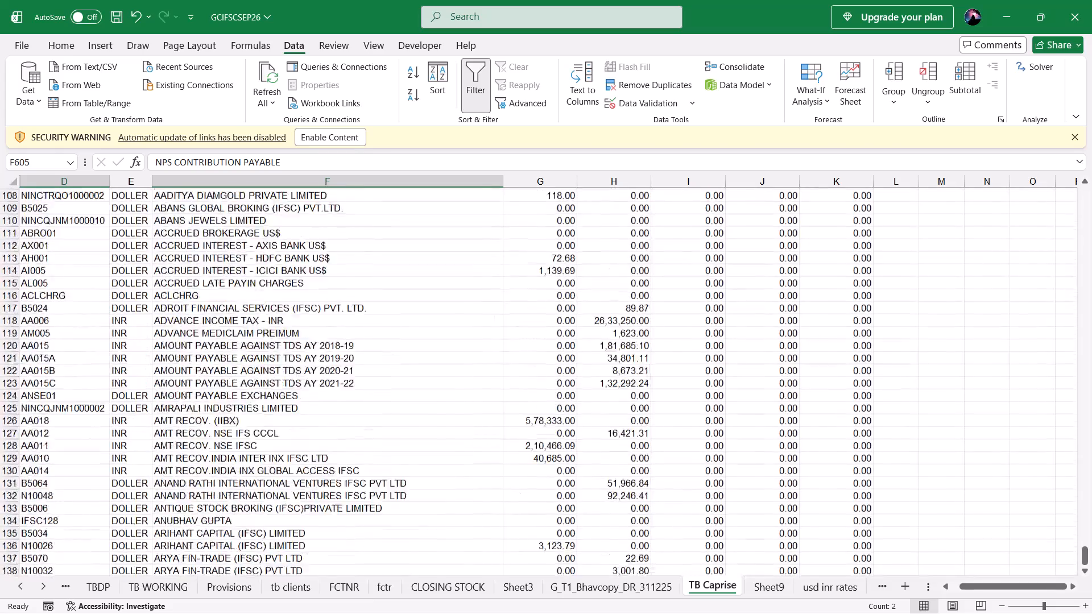
pyautogui.scroll(10, 535, 495)
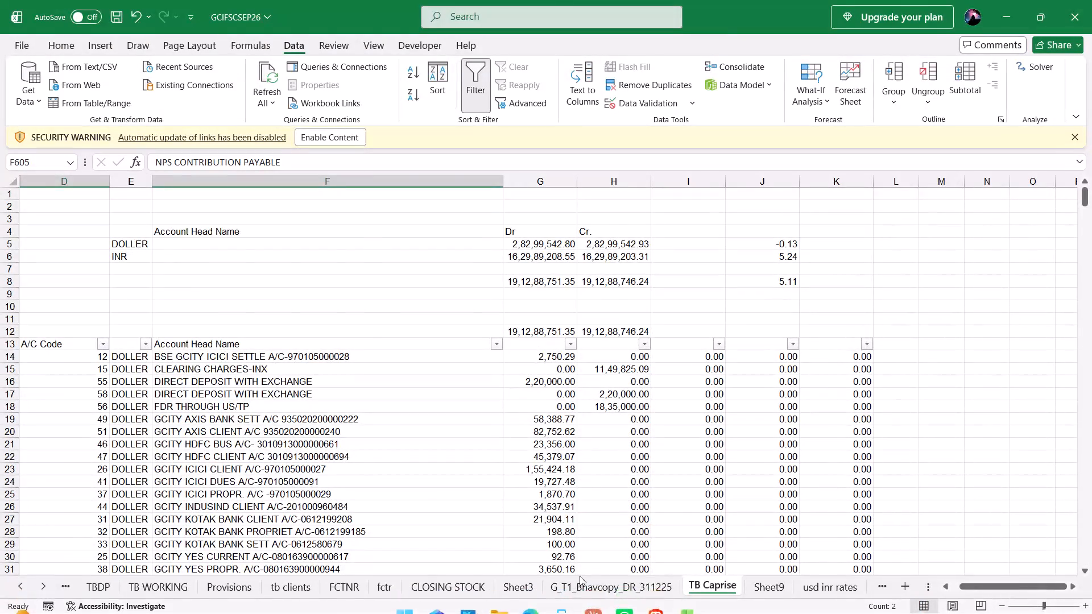
pyautogui.click(575, 587)
pyautogui.scroll(8, 458, 479)
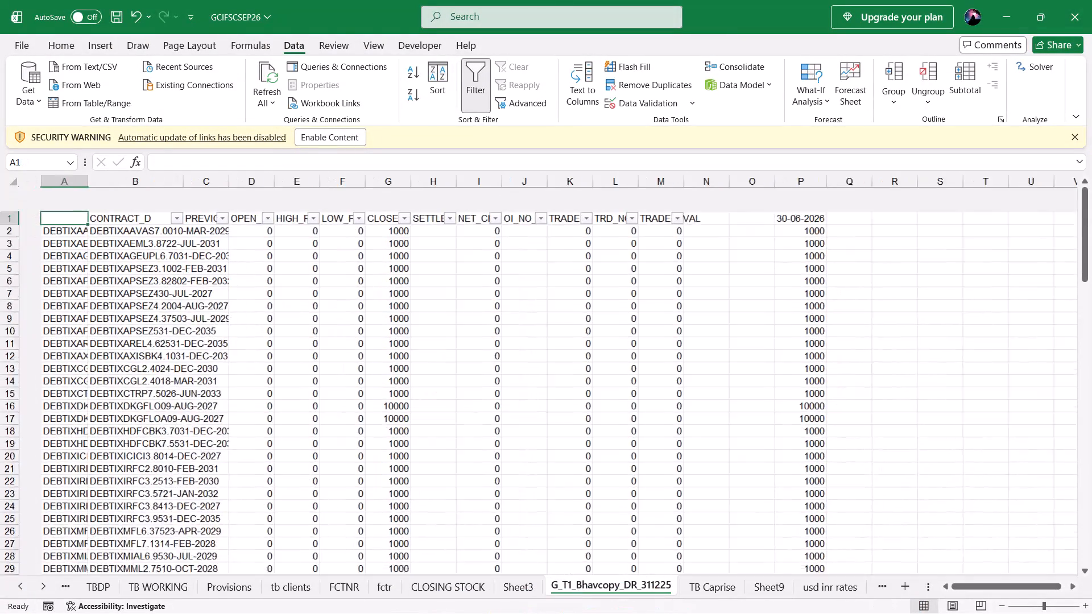
pyautogui.hscroll(4, 458, 479)
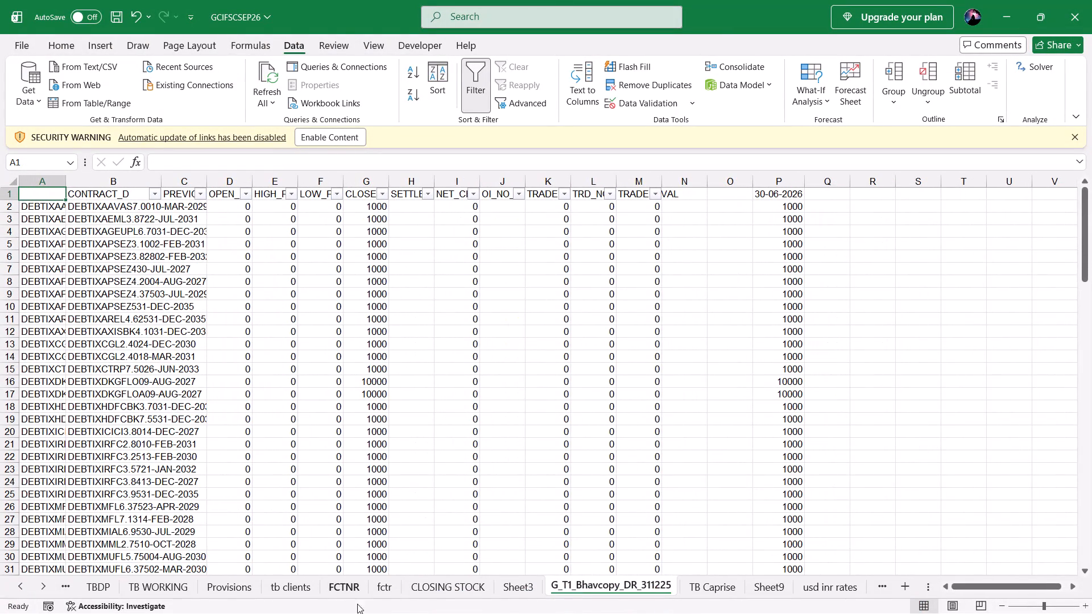
pyautogui.click(445, 586)
pyautogui.scroll(3, 456, 441)
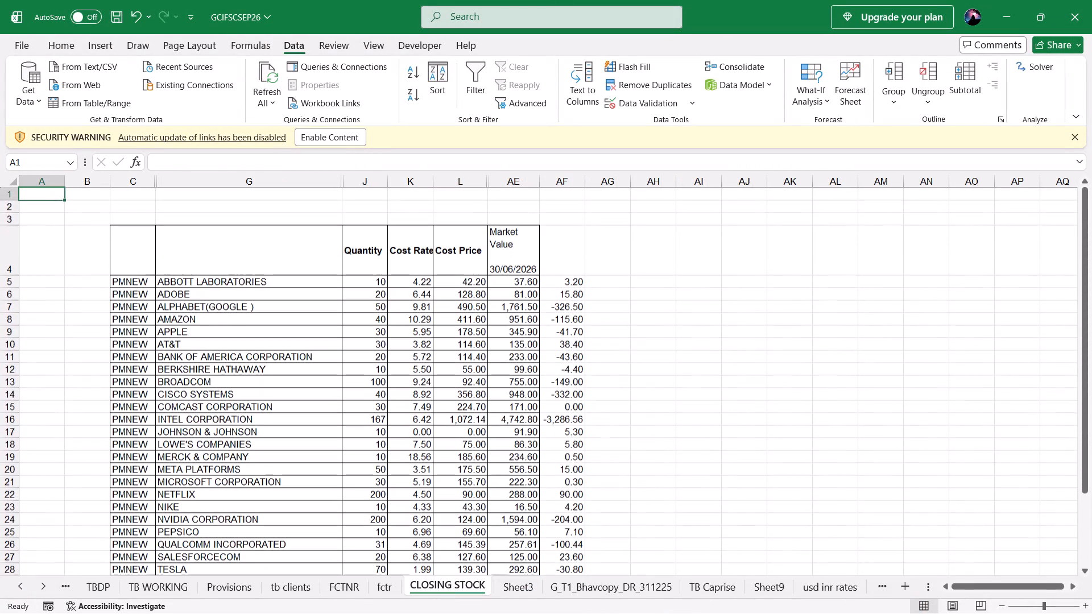
pyautogui.click(532, 579)
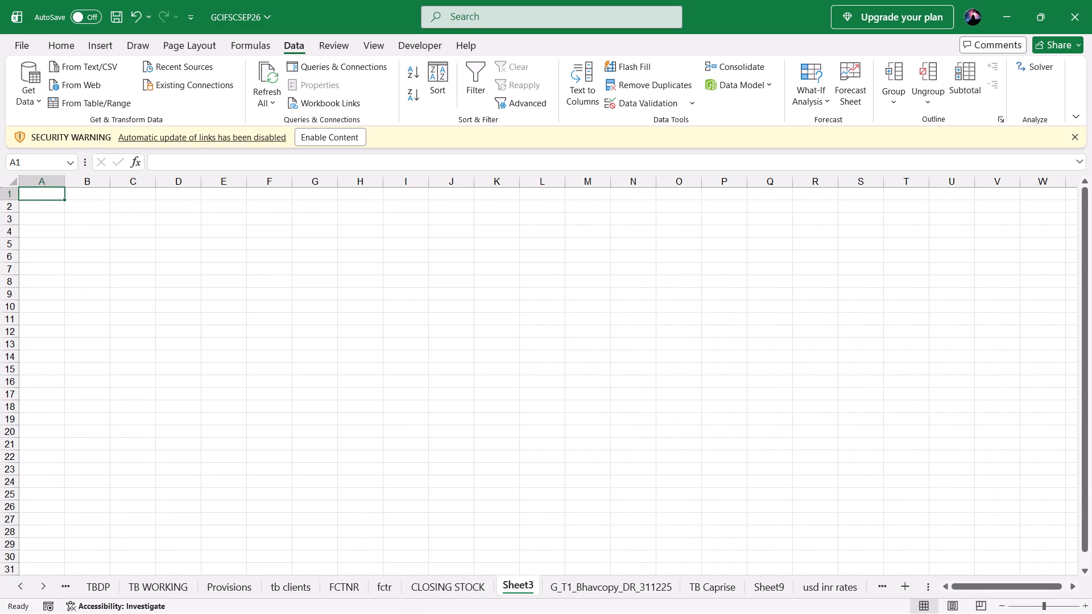
# Delete the blank Sheet3 from the GCIFSCSEP26 workbook.
pyautogui.scroll(5, 413, 574)
pyautogui.hotkey('alt', 'h')
pyautogui.write('ds')
pyautogui.press('Return')
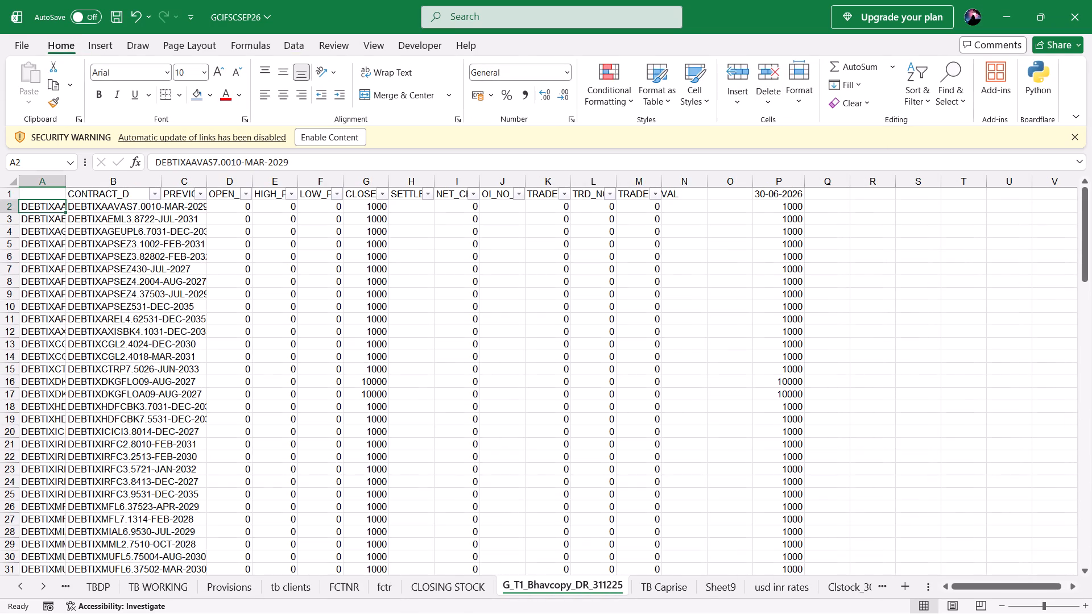
# Try to undo the last action and close the Requirment workbook.
pyautogui.click(322, 428)
pyautogui.hotkey('ctrl', 'z')
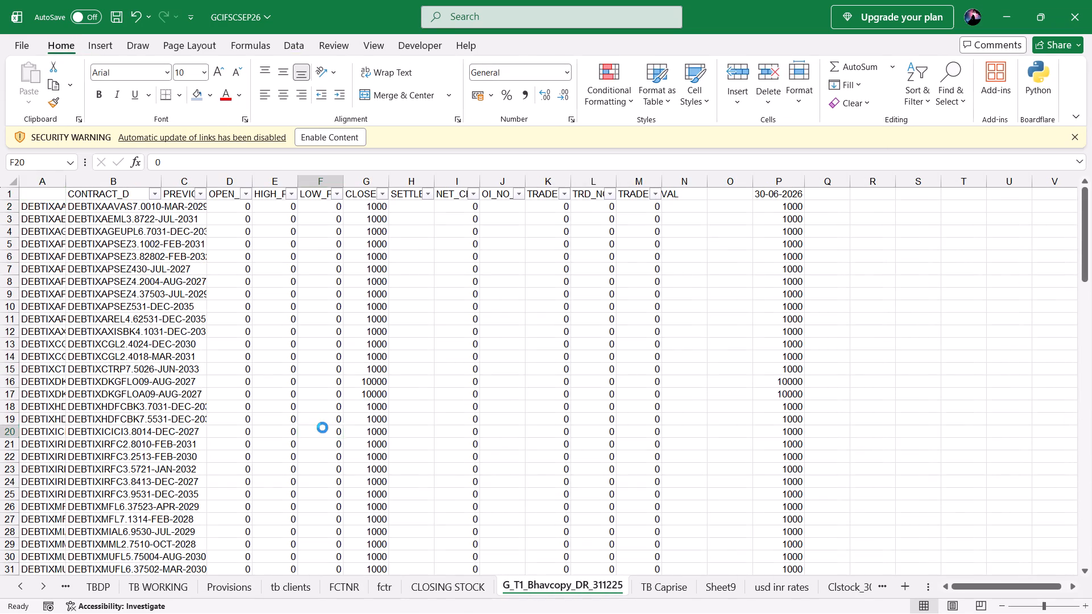
pyautogui.click(1091, 0)
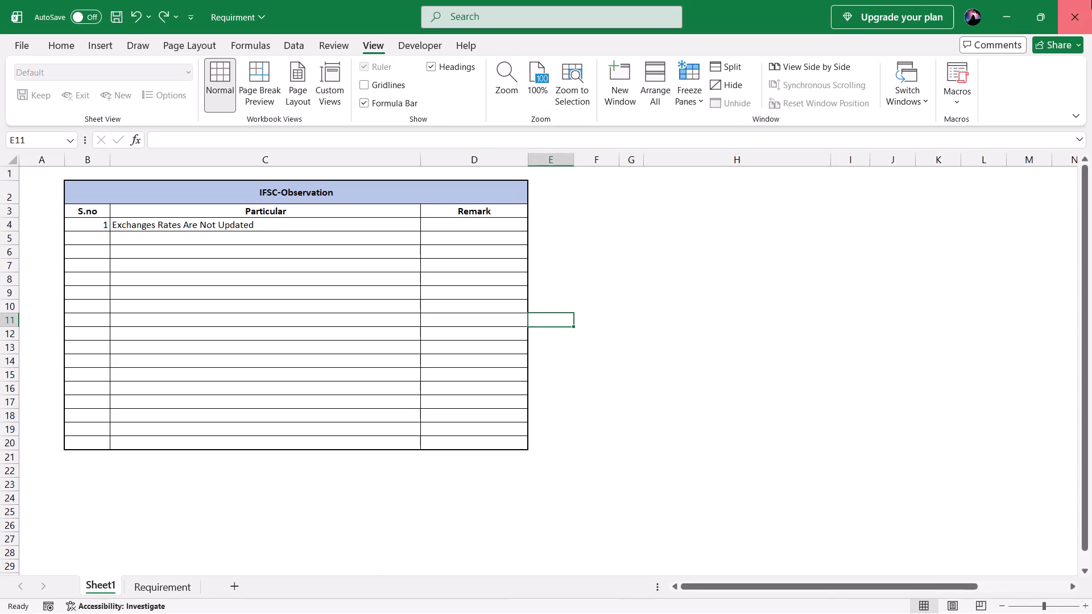
pyautogui.click(513, 334)
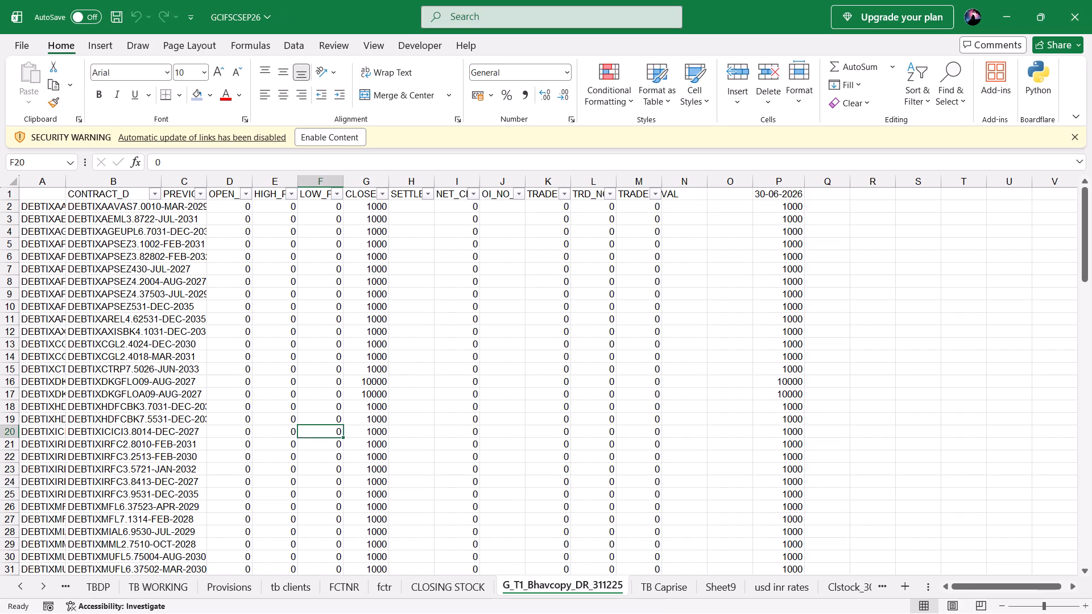
# Open the FCTNR sheet and widen column H to fit its contents.
pyautogui.click(333, 471)
pyautogui.scroll(4, 333, 471)
pyautogui.click(333, 580)
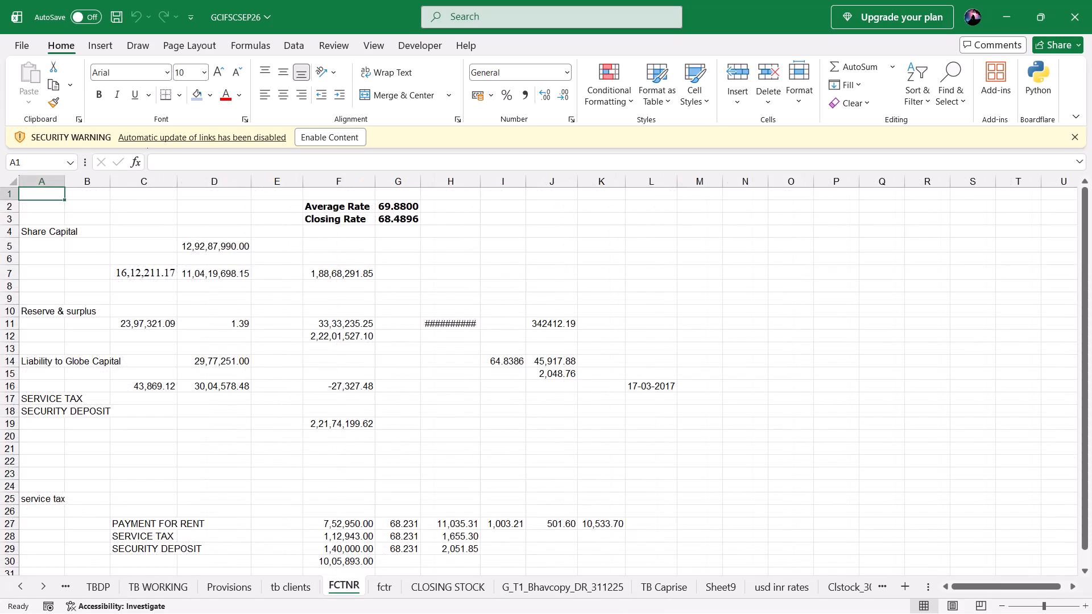
pyautogui.hscroll(1, 348, 412)
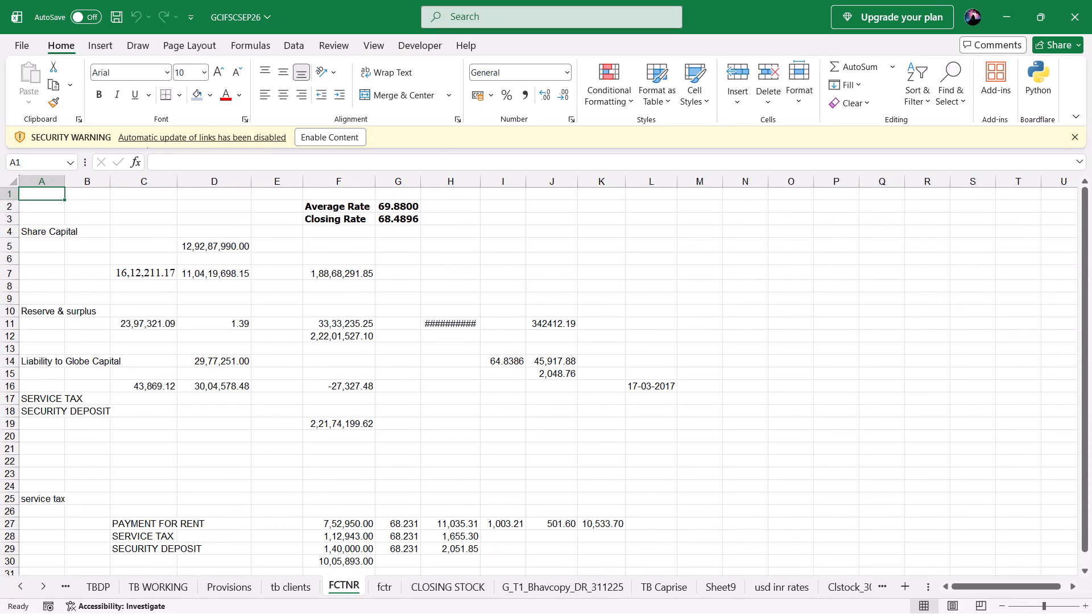
pyautogui.doubleClick(475, 182)
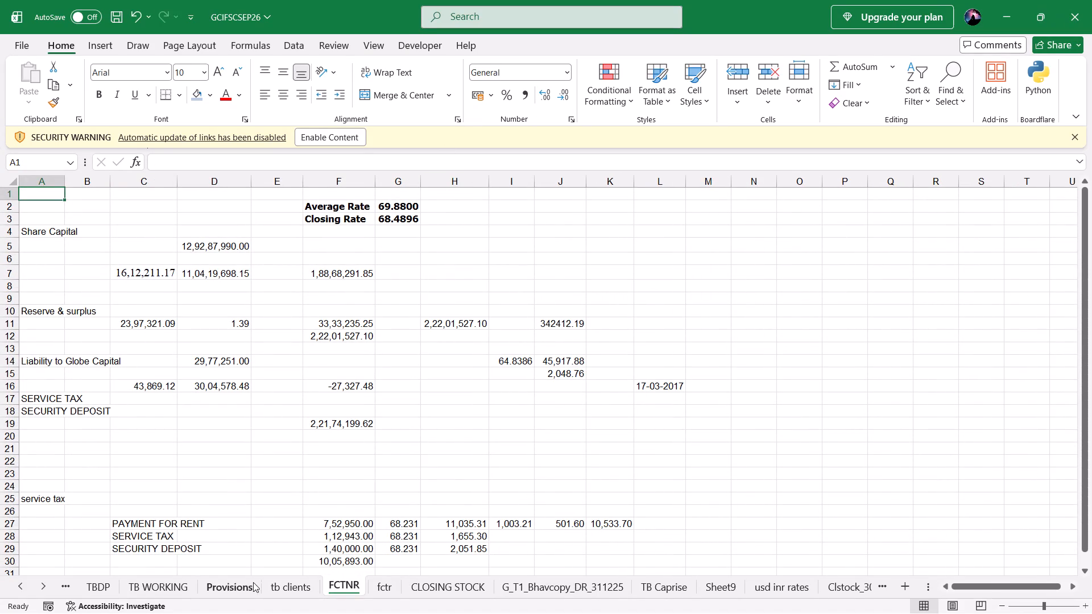
# Look at the tb clients and Provisions sheets, and open the statement of profit and loss on the SPL sheet.
pyautogui.click(278, 587)
pyautogui.click(235, 590)
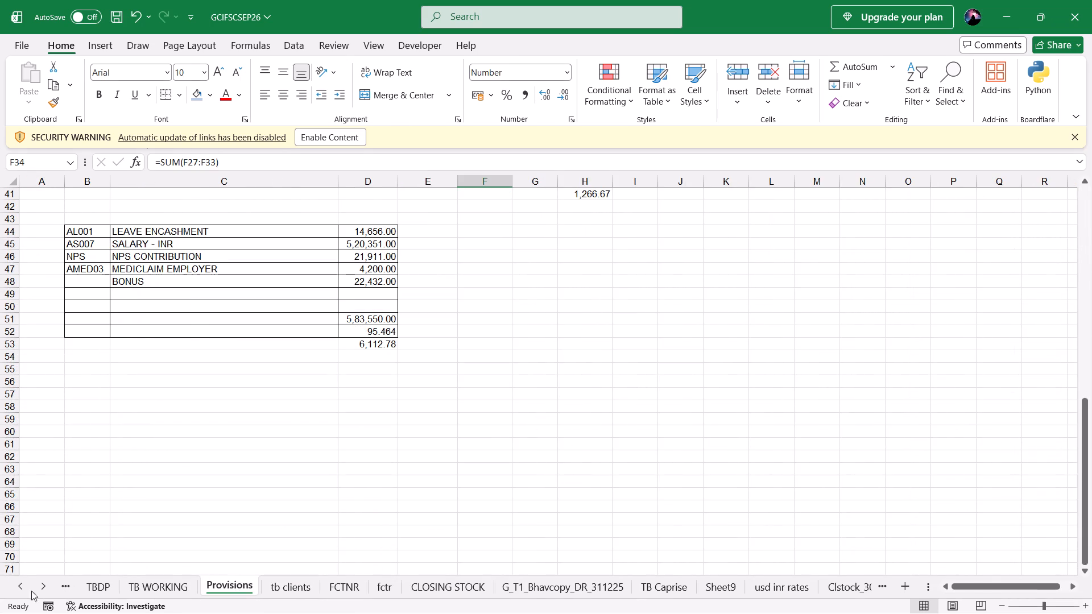
pyautogui.tripleClick(18, 592)
pyautogui.tripleClick(18, 592)
pyautogui.tripleClick(18, 592)
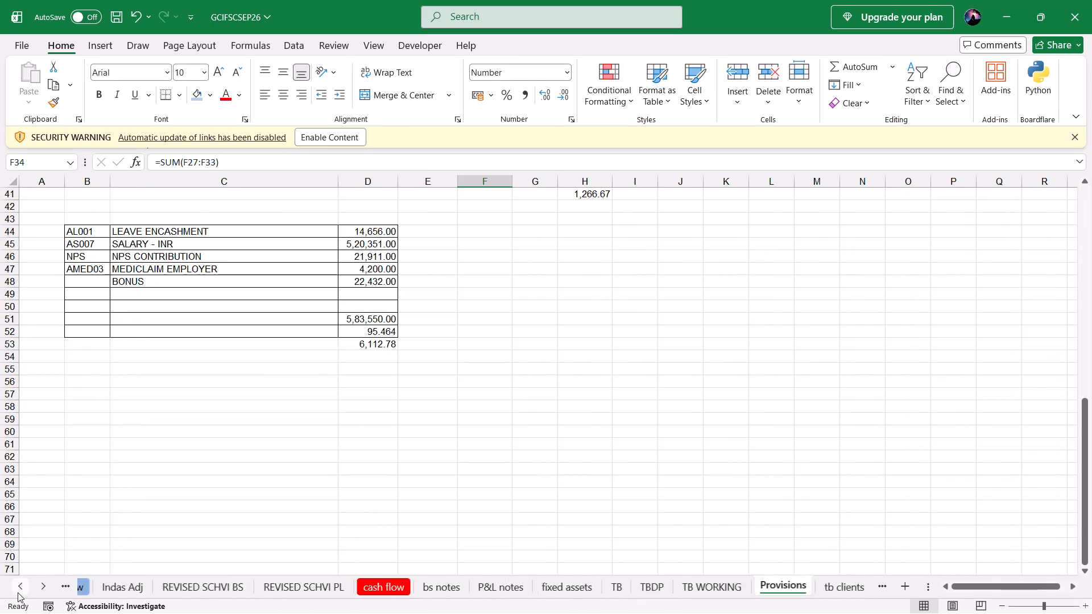
pyautogui.click(18, 592)
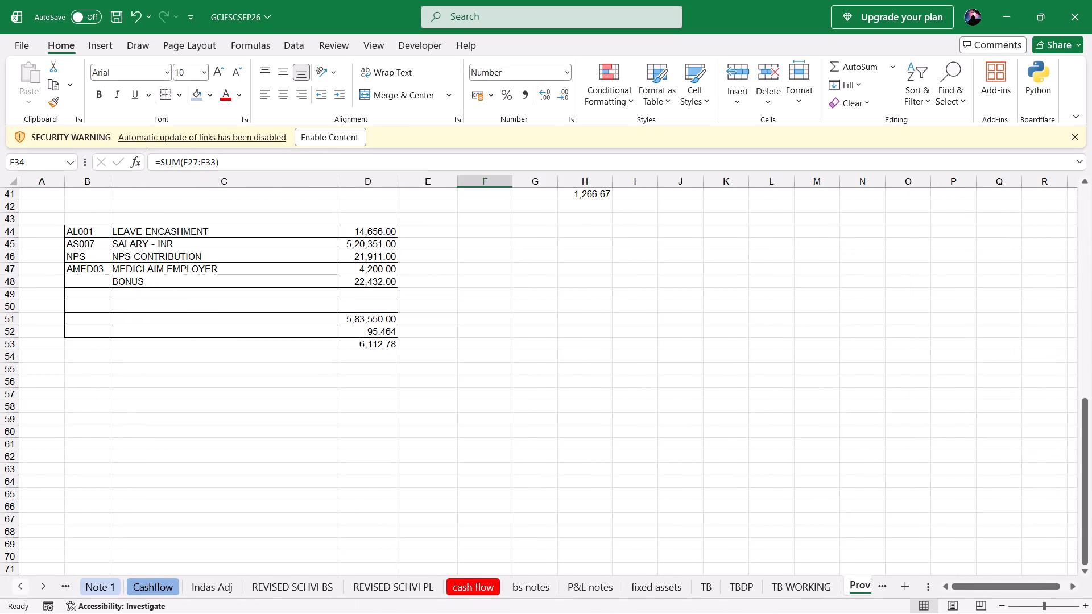
pyautogui.tripleClick(19, 588)
pyautogui.click(19, 588)
pyautogui.click(19, 588)
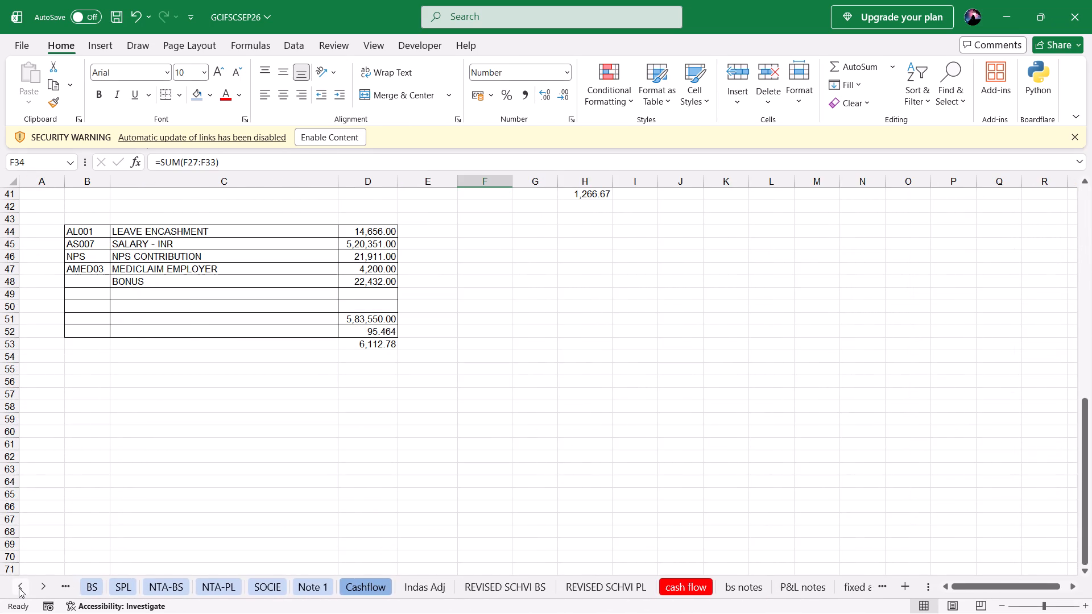
pyautogui.click(119, 592)
pyautogui.scroll(1, 410, 394)
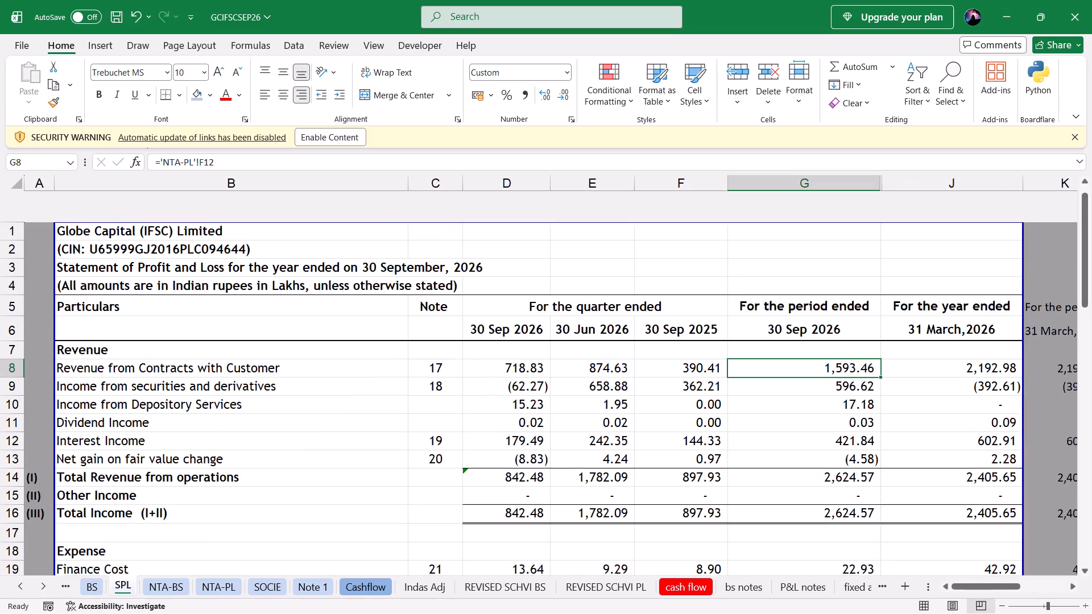
pyautogui.scroll(1, 410, 394)
# Trace SPL's Revenue from Contracts with Customer through NTA-PL to the Brokerage earned amount and conversion rate in P&L notes.
pyautogui.click(525, 339)
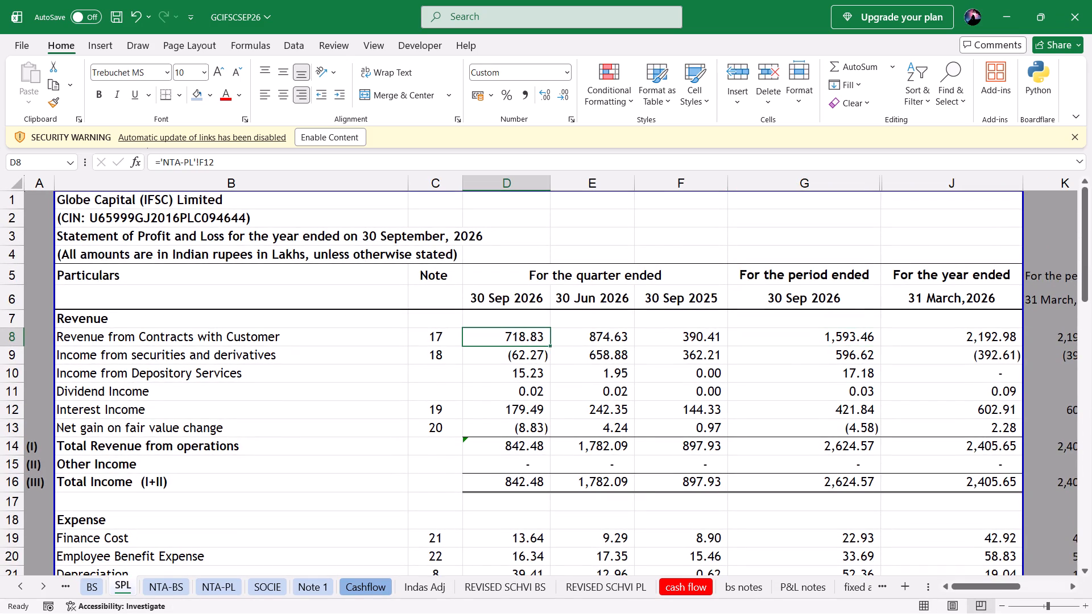
pyautogui.hotkey('ctrl', '[')
pyautogui.press('Right')
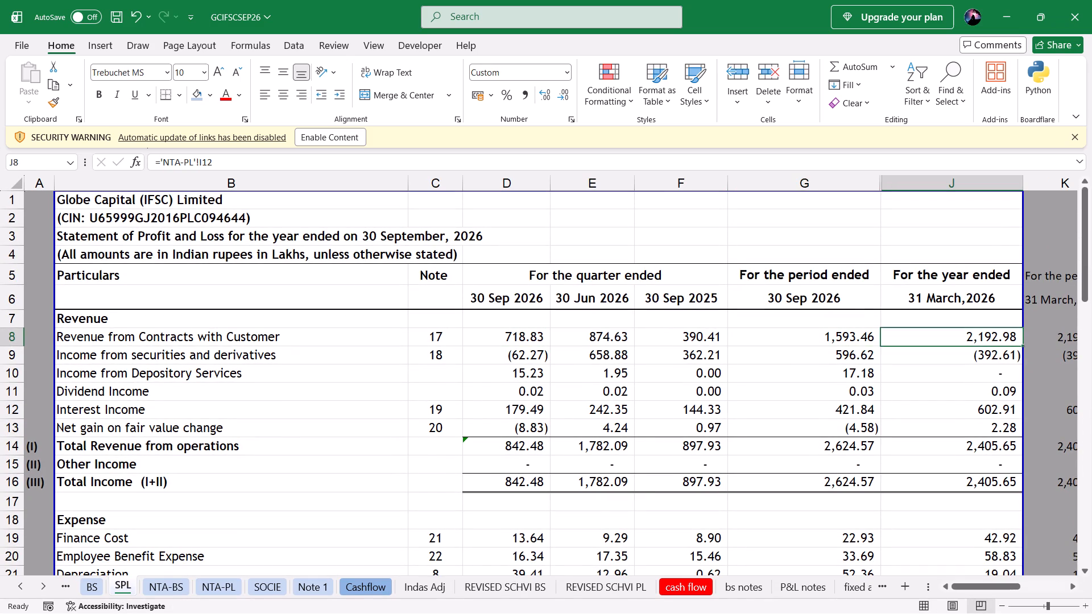
pyautogui.press('Left')
pyautogui.hotkey('ctrl', '[')
pyautogui.press('Up')
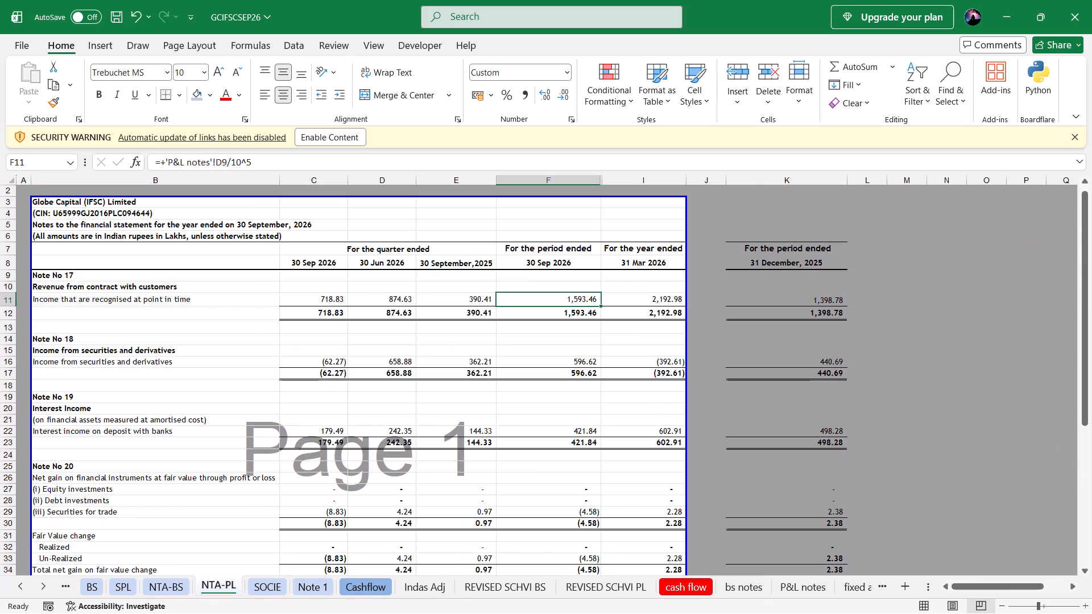
pyautogui.hotkey('ctrl', '[')
pyautogui.press('Up')
pyautogui.press('Left')
pyautogui.press('Left')
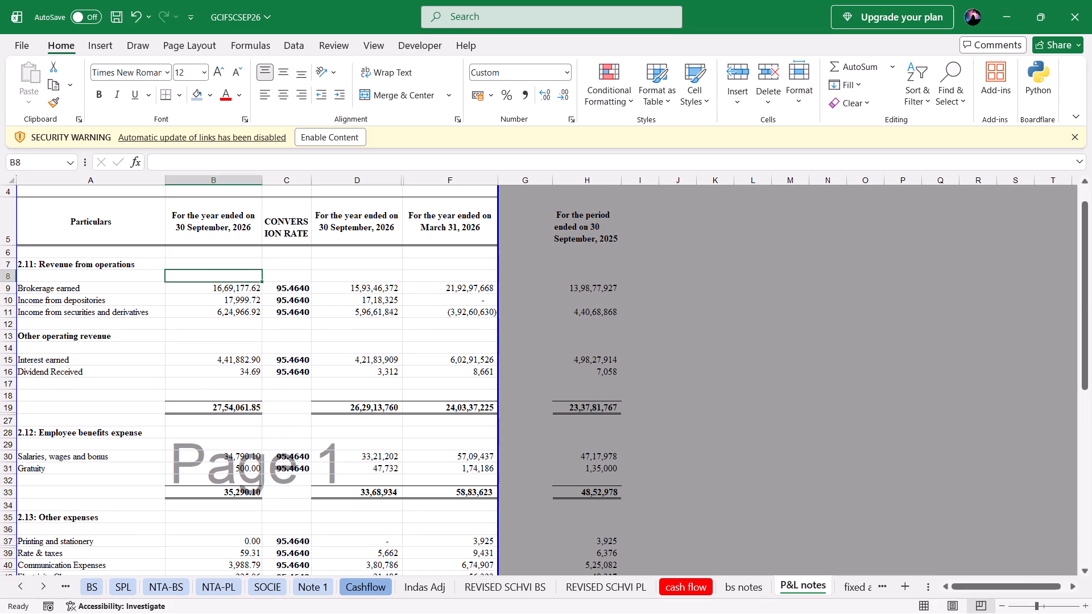
pyautogui.press('Down')
pyautogui.press('F2')
pyautogui.press('Escape')
pyautogui.press('Right')
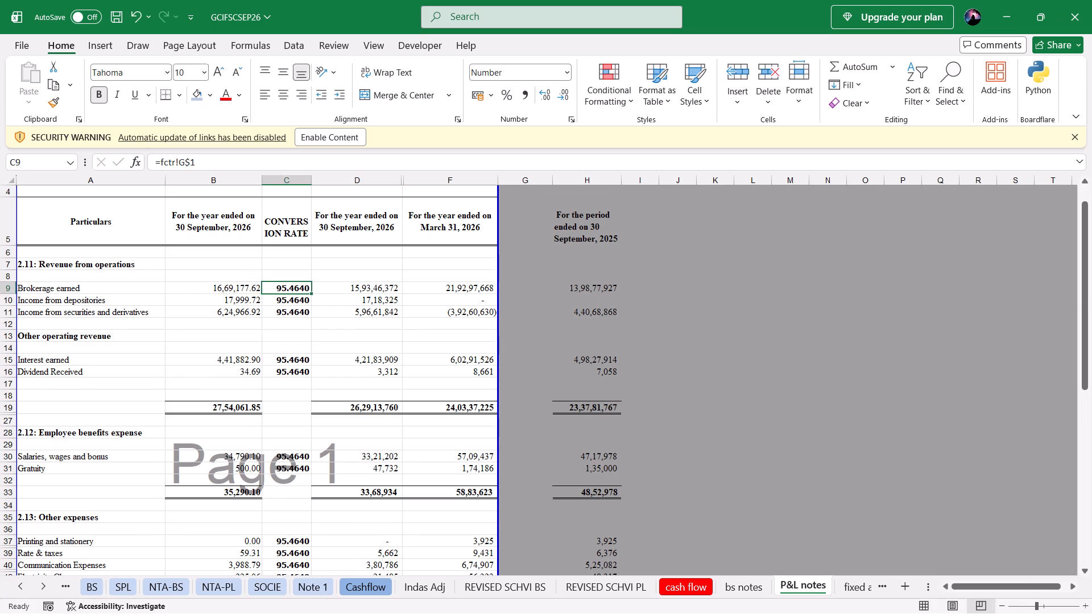
# Glance at the RBI reference rate archive, and examine the conversion rate and amount references in P&L notes' section 2.11.
pyautogui.hotkey('alt', 'Tab')
pyautogui.hotkey('alt', 'Right')
pyautogui.hotkey('alt', 'Left')
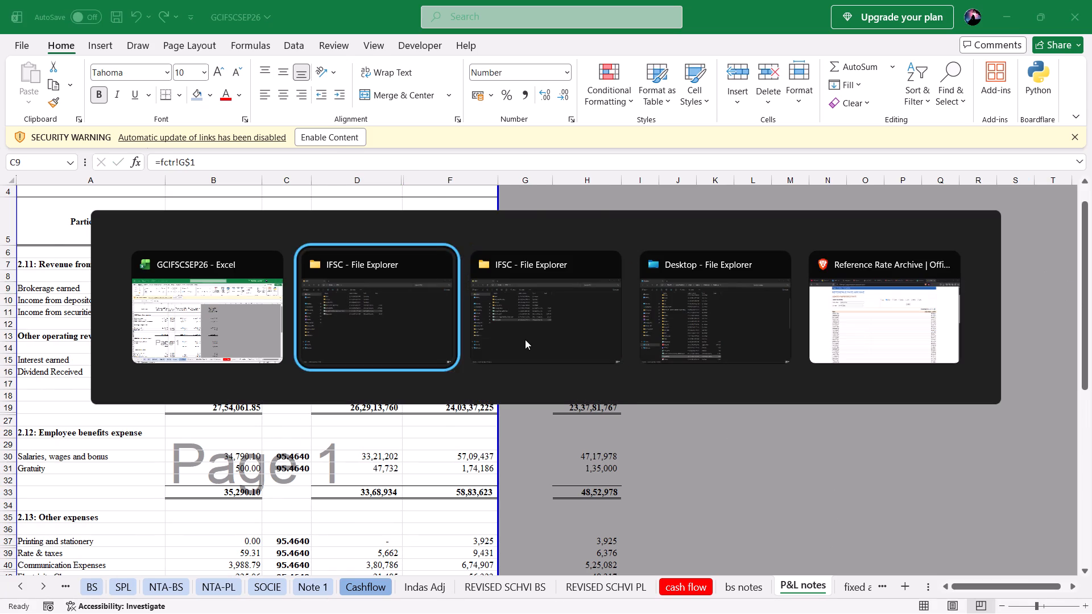
pyautogui.hotkey('alt', 'Tab')
pyautogui.hotkey('alt', 'Tab')
pyautogui.hotkey('alt', 'Tab')
pyautogui.hotkey('alt', 'Tab')
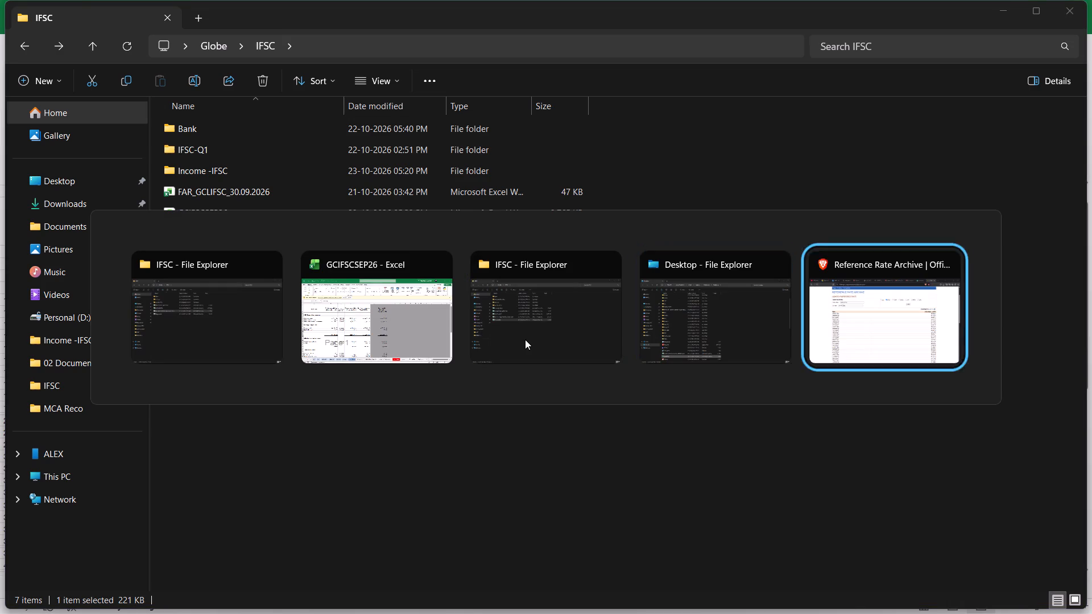
pyautogui.hotkey('alt', 'Tab')
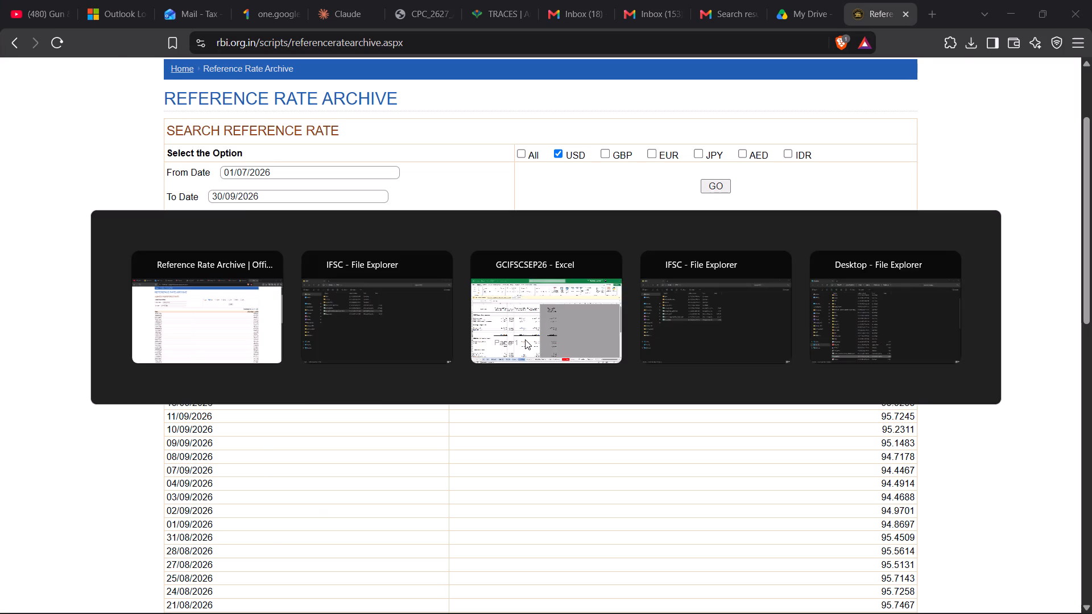
pyautogui.hotkey('alt', 'Right')
pyautogui.press('Down')
pyautogui.press('Down')
pyautogui.press('Down')
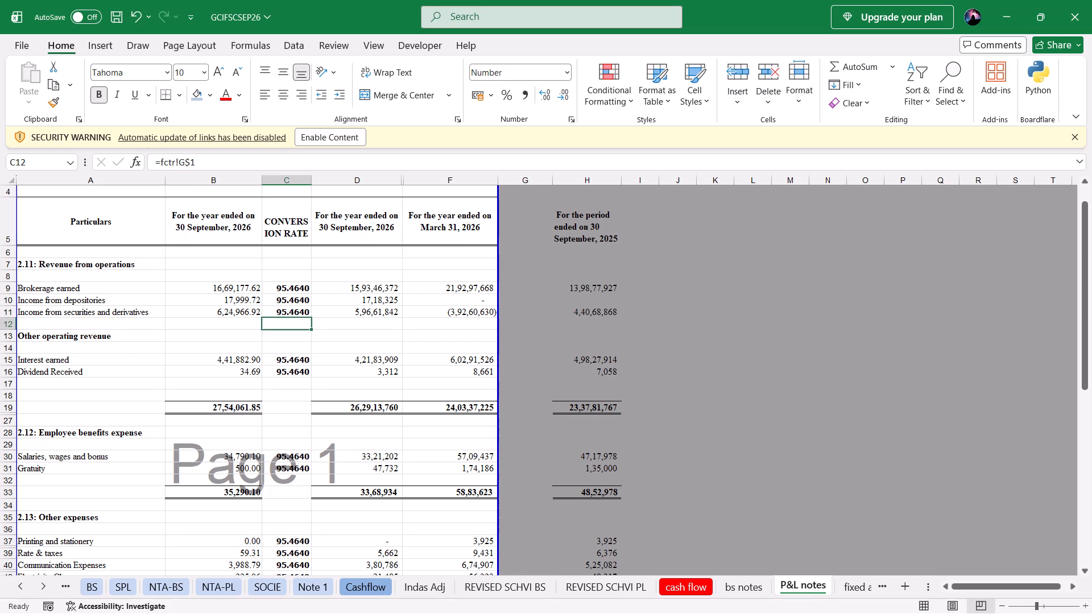
pyautogui.press('Down')
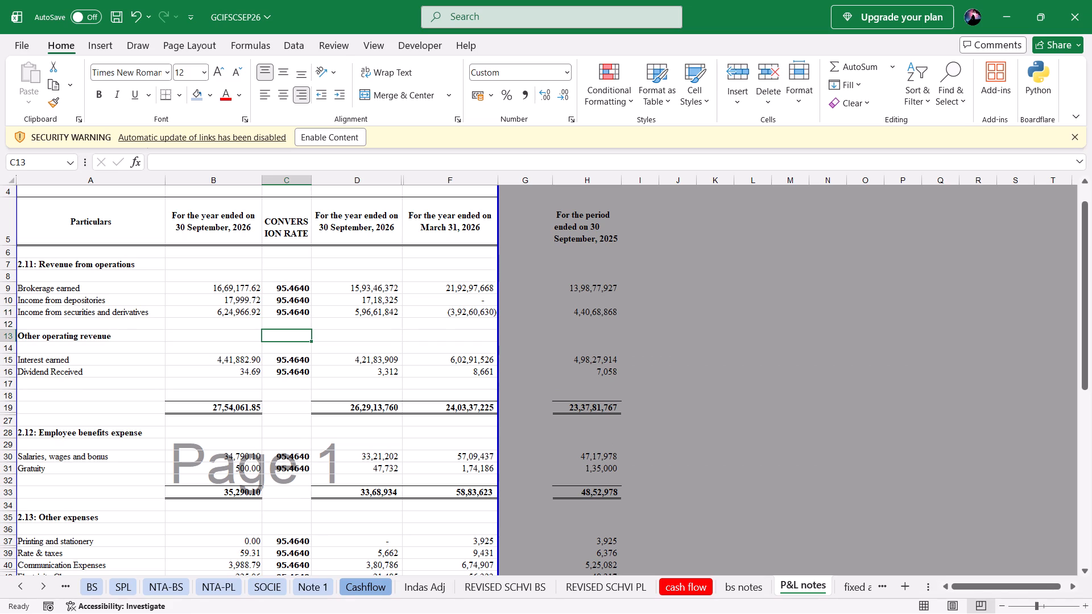
pyautogui.click(295, 296)
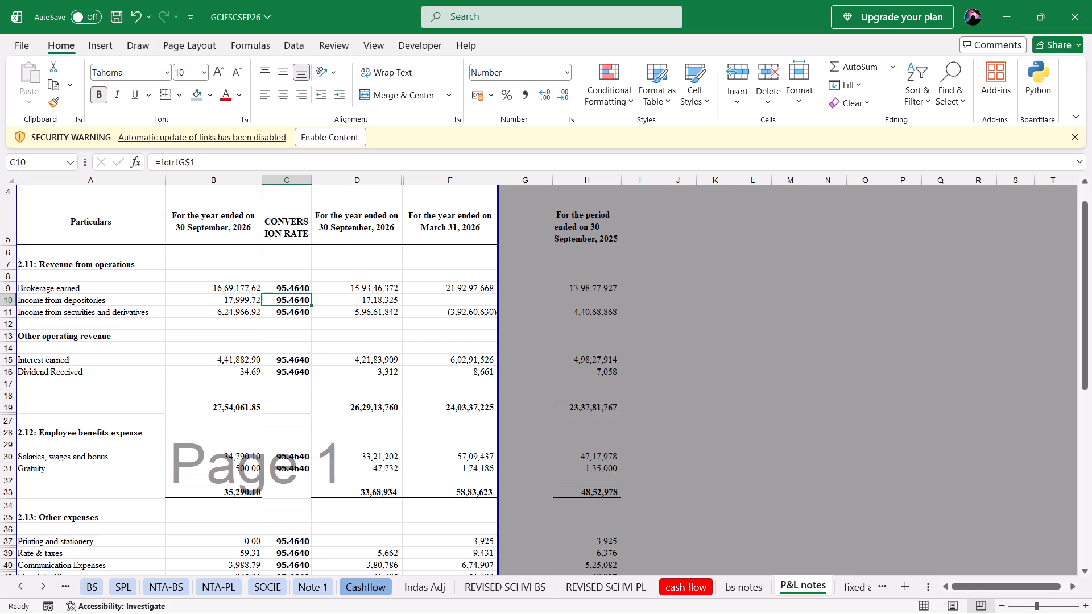
pyautogui.press('Left')
pyautogui.press('Up')
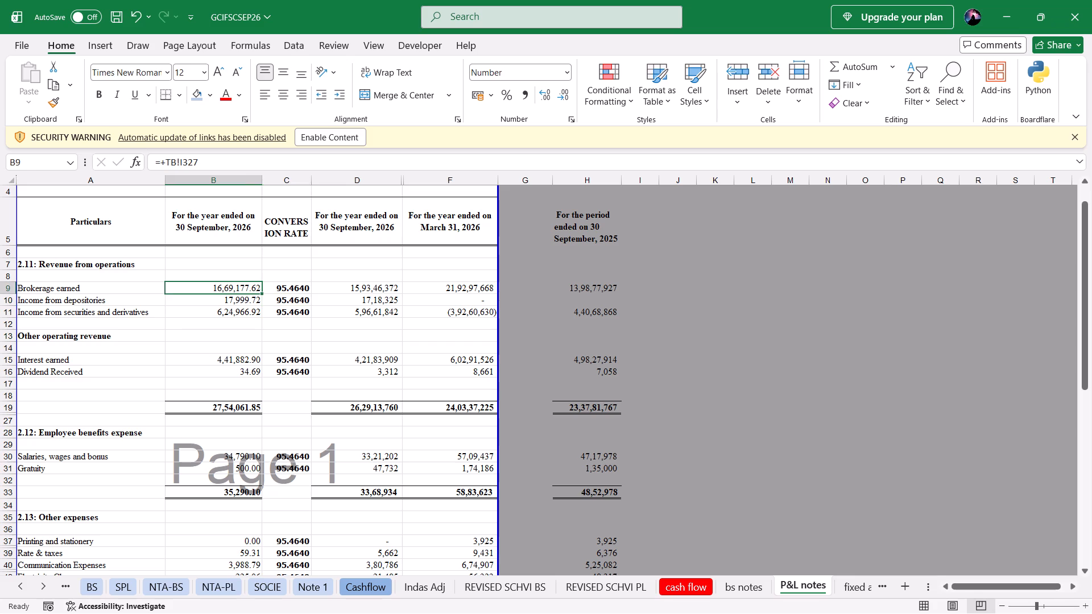
# Check the latest September 2026 USD rates in the browser's RBI reference rate archive and return to P&L notes.
pyautogui.hotkey('alt', 'Tab')
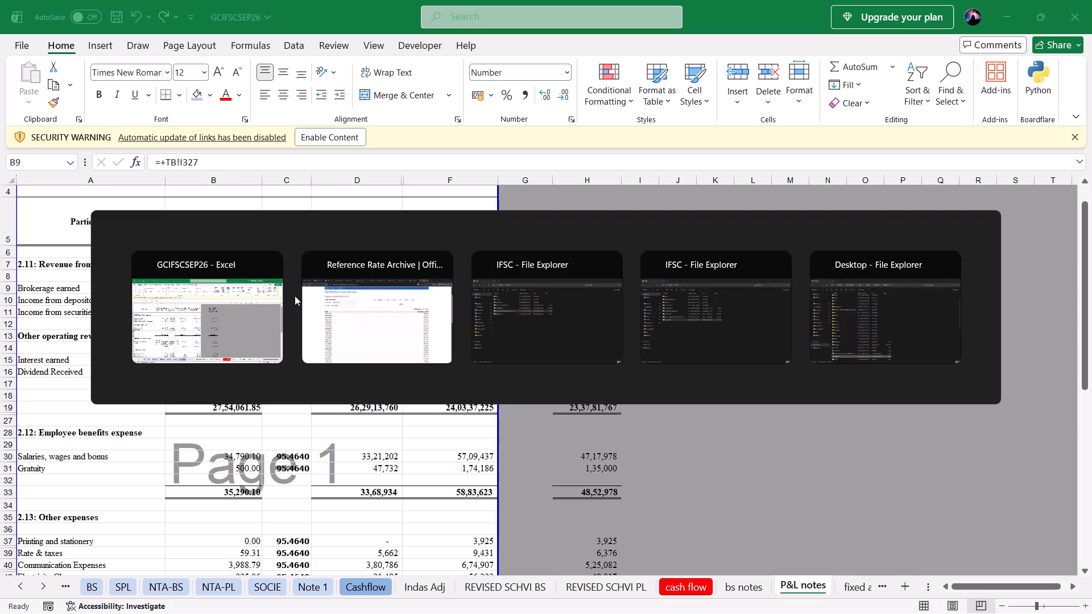
pyautogui.press('Return')
pyautogui.press('Up')
pyautogui.press('Up')
pyautogui.press('Up')
pyautogui.press('Up')
pyautogui.press('Up')
pyautogui.press('Up')
pyautogui.press('Up')
pyautogui.press('Up')
pyautogui.press('Up')
pyautogui.press('Up')
pyautogui.press('Up')
pyautogui.press('Up')
pyautogui.press('Up')
pyautogui.press('Up')
pyautogui.press('Up')
pyautogui.press('Up')
pyautogui.press('Up')
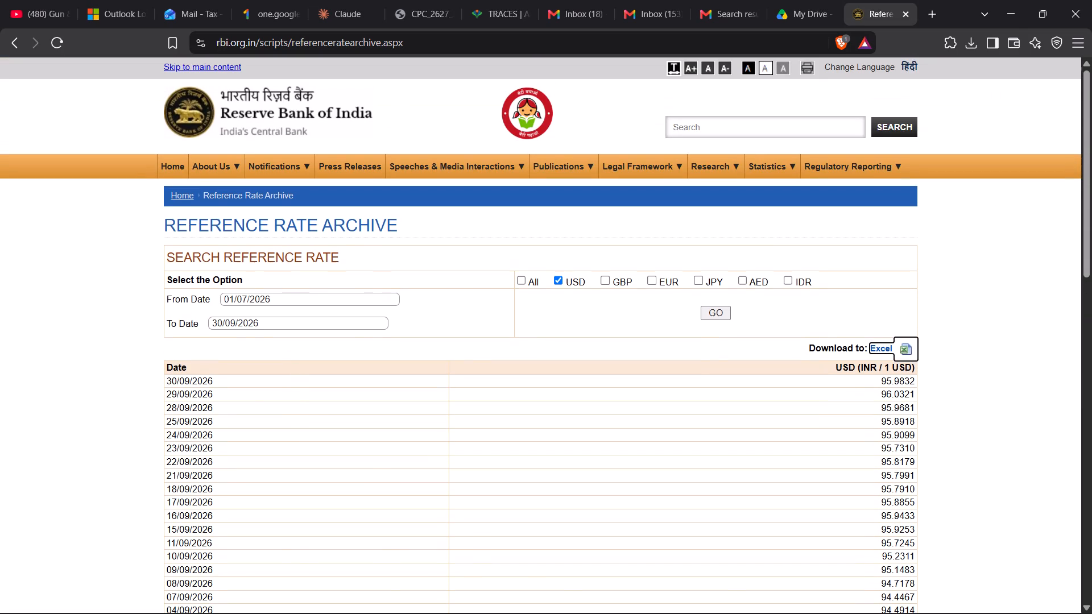
pyautogui.hotkey('alt', 'Tab')
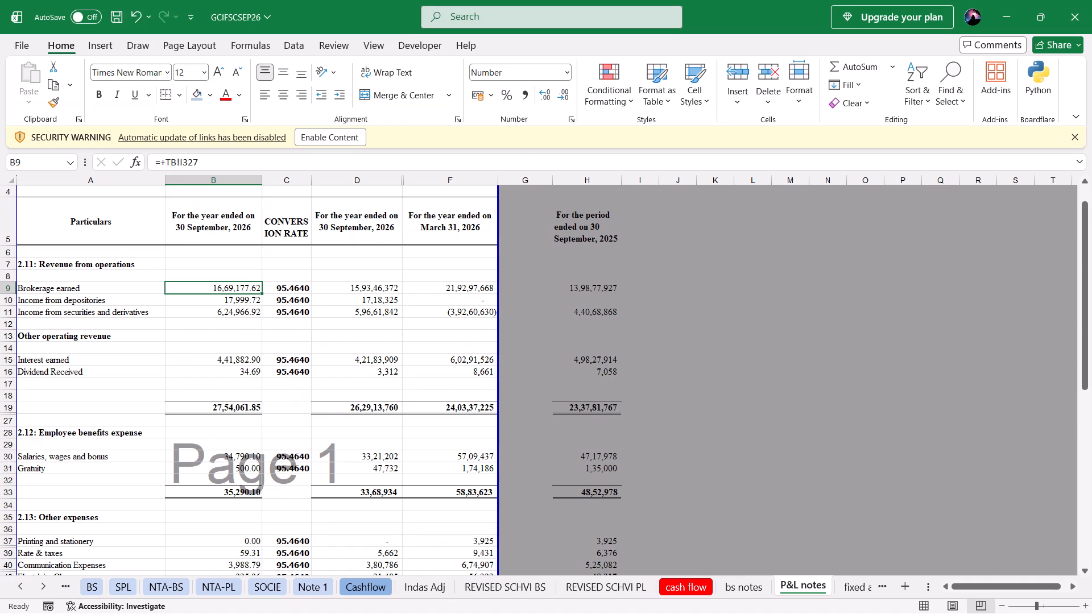
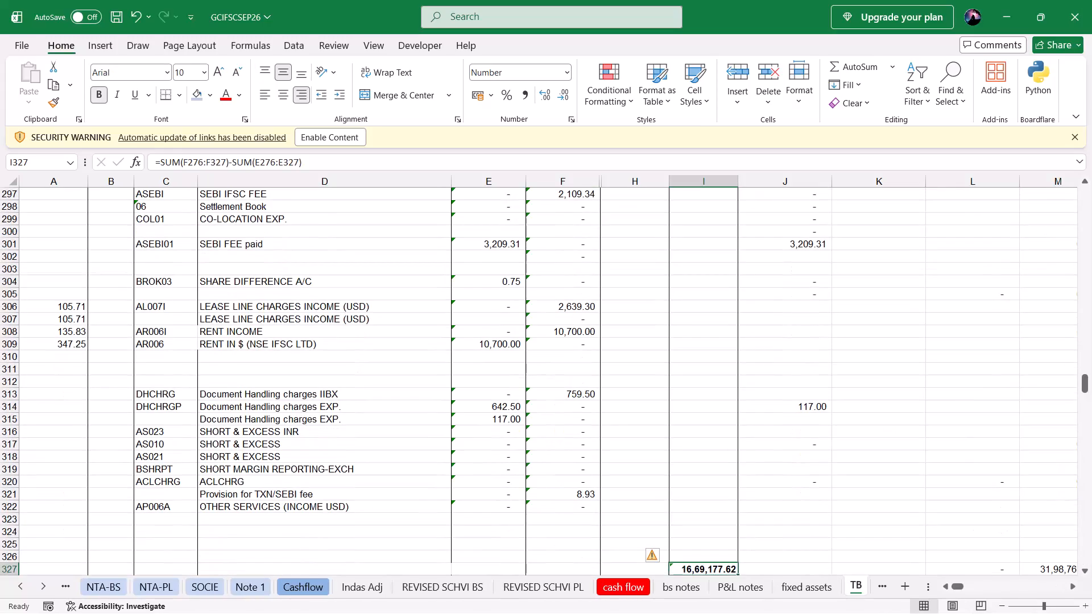
# Examine the sum formula in TB cell I327 and trace the ledger rows it covers up to TRADING INFRA CHARGES under Brokerage earned (gross).
pyautogui.press('F2')
pyautogui.press('Escape')
pyautogui.press('Left')
pyautogui.press('Left')
pyautogui.press('Left')
pyautogui.press('Left')
pyautogui.press('Left')
pyautogui.press('Left')
pyautogui.press('Left')
pyautogui.press('Left')
pyautogui.press('Left')
pyautogui.press('Left')
pyautogui.press('Left')
pyautogui.press('Left')
pyautogui.press('Left')
pyautogui.press('Left')
pyautogui.press('Left')
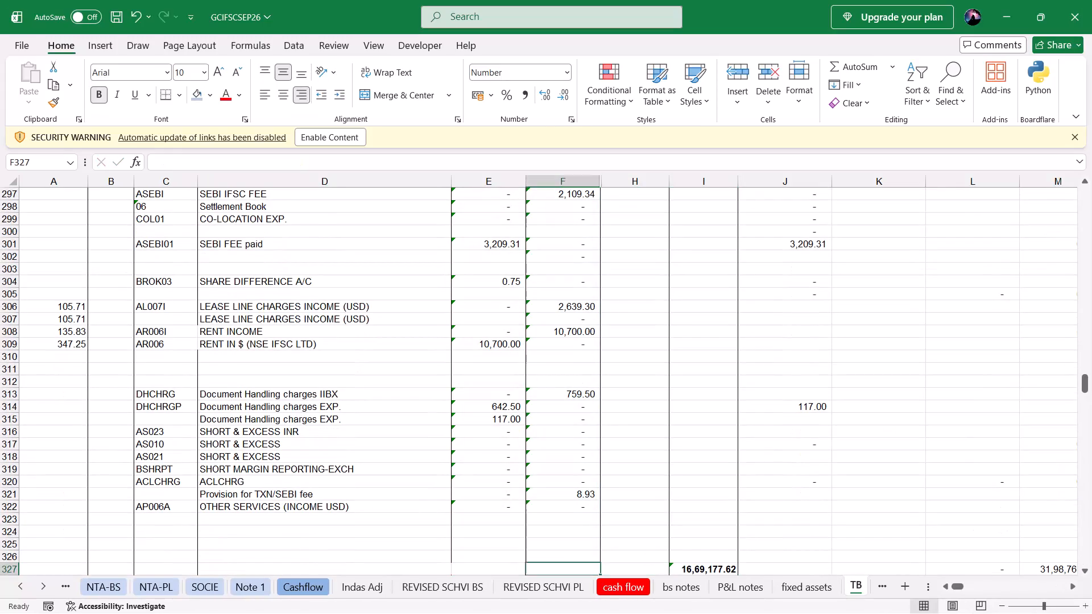
pyautogui.press('Up')
pyautogui.press('Up')
pyautogui.press('Up')
pyautogui.press('Up')
pyautogui.press('Up')
pyautogui.press('Up')
pyautogui.press('Up')
pyautogui.press('Up')
pyautogui.press('Up')
pyautogui.press('Up')
pyautogui.press('Up')
pyautogui.press('Up')
pyautogui.press('Up')
pyautogui.press('Up')
pyautogui.press('Up')
pyautogui.press('Up')
pyautogui.press('Up')
pyautogui.press('Up')
pyautogui.press('Up')
pyautogui.press('Up')
pyautogui.press('Up')
pyautogui.press('Up')
pyautogui.press('Up')
pyautogui.press('Up')
pyautogui.press('Up')
pyautogui.press('Up')
pyautogui.press('Up')
pyautogui.press('Up')
pyautogui.press('Up')
pyautogui.press('Up')
pyautogui.press('Up')
pyautogui.press('Up')
pyautogui.press('Up')
pyautogui.press('Up')
pyautogui.press('Up')
pyautogui.press('Up')
pyautogui.press('Up')
pyautogui.press('Up')
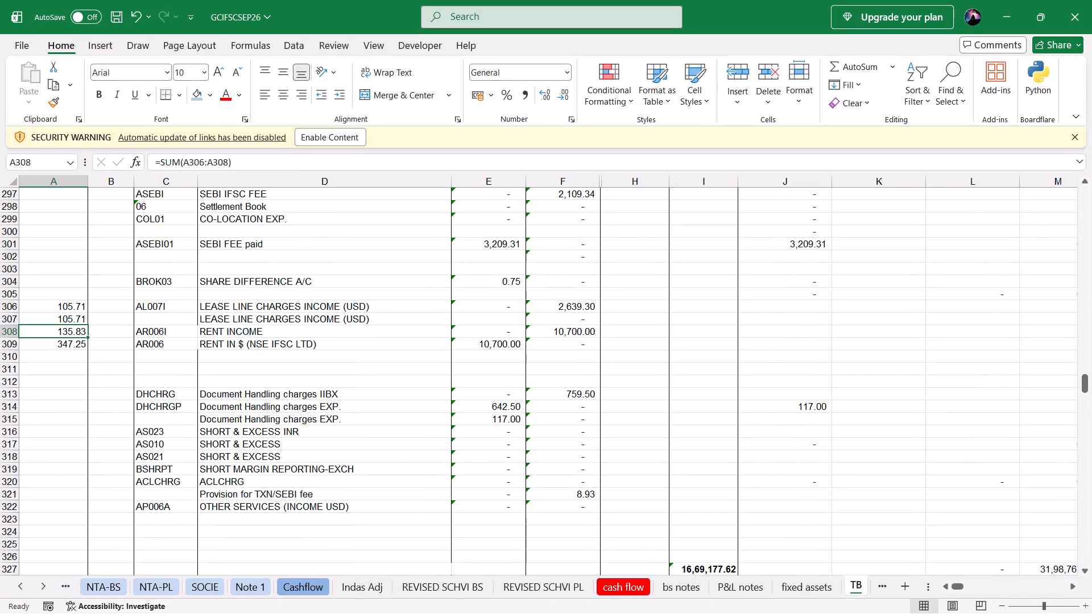
pyautogui.press('Right')
pyautogui.press('Up')
pyautogui.press('Up')
pyautogui.press('Up')
pyautogui.press('Up')
pyautogui.press('Up')
pyautogui.press('Up')
pyautogui.press('Up')
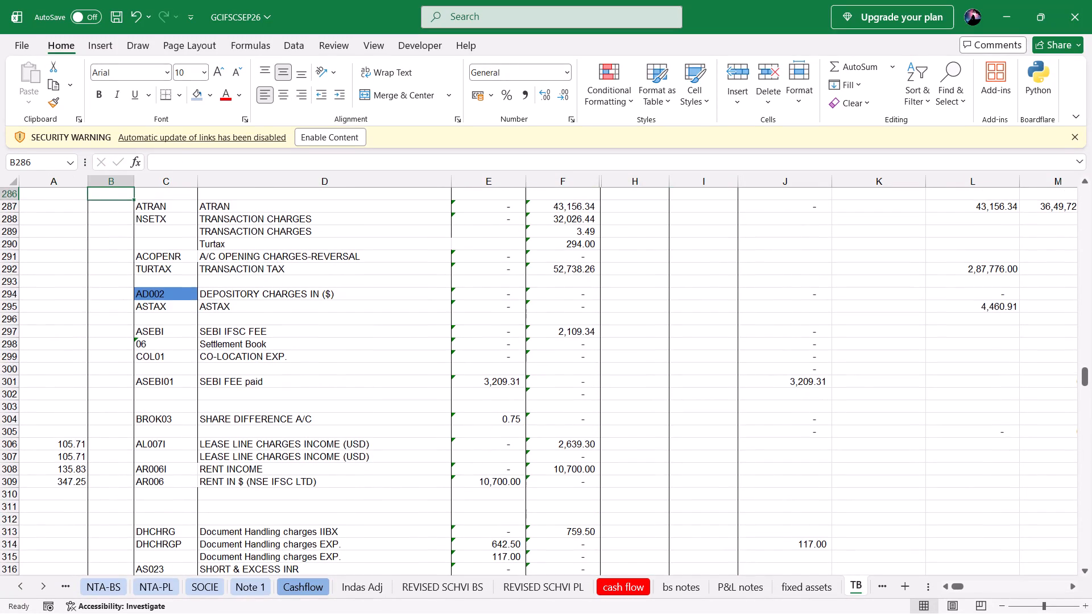
pyautogui.press('Up')
pyautogui.press('Up')
pyautogui.press('Up')
pyautogui.press('Up')
pyautogui.press('Up')
pyautogui.press('Up')
pyautogui.press('Up')
pyautogui.press('Up')
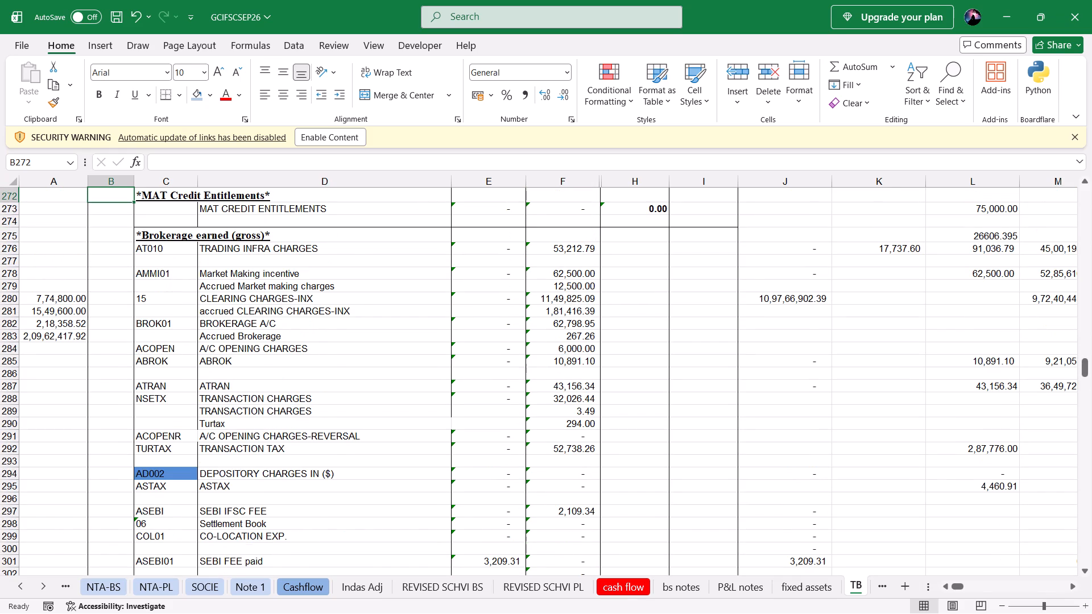
pyautogui.press('Down')
pyautogui.press('Down')
pyautogui.press('Down')
pyautogui.press('Right')
pyautogui.press('Down')
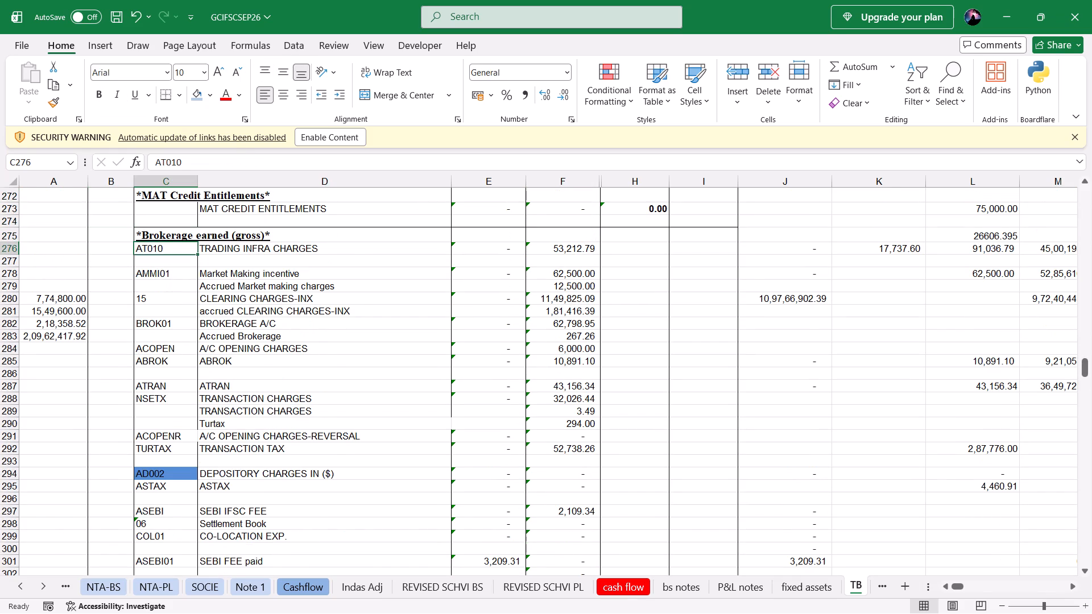
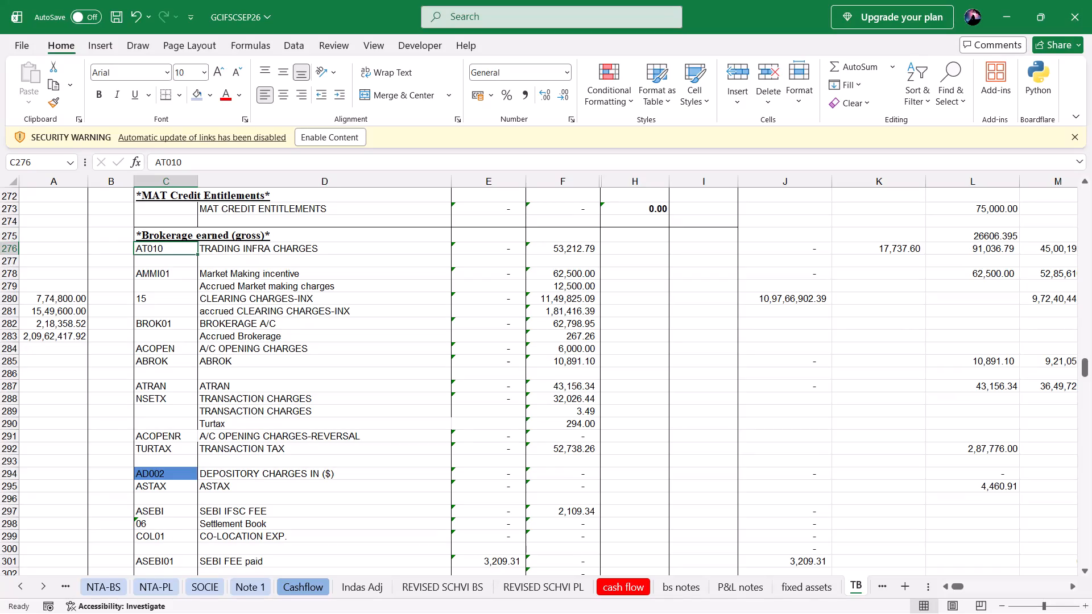
# Examine the clearing charges, market making and brokerage ledger rows with their accrued counterparts under Brokerage earned (gross) in TB.
pyautogui.moveTo(160, 297); pyautogui.dragTo(413, 280)
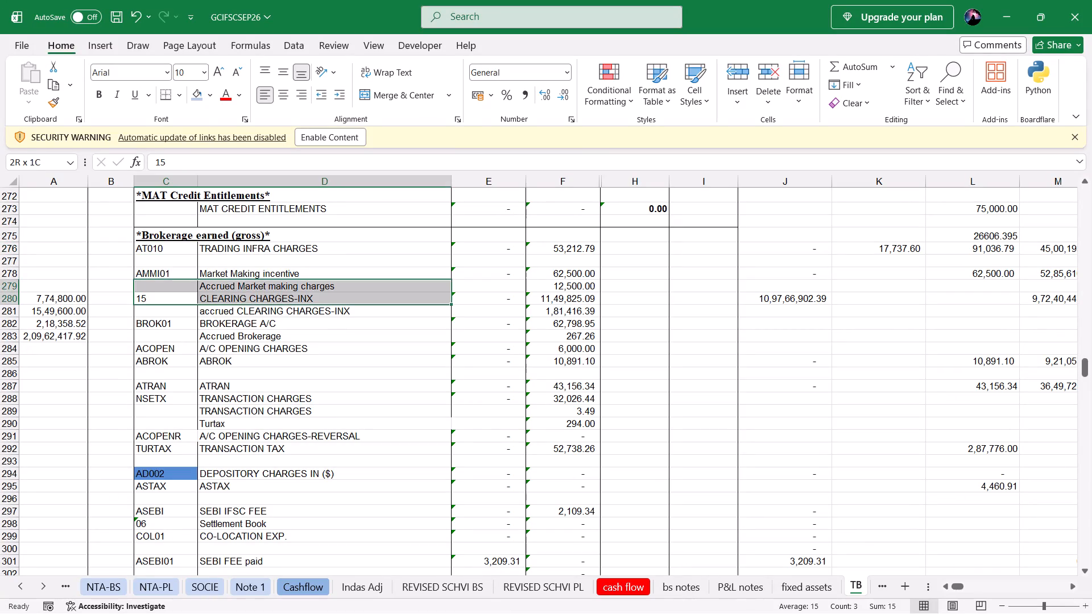
pyautogui.moveTo(413, 280); pyautogui.dragTo(560, 300)
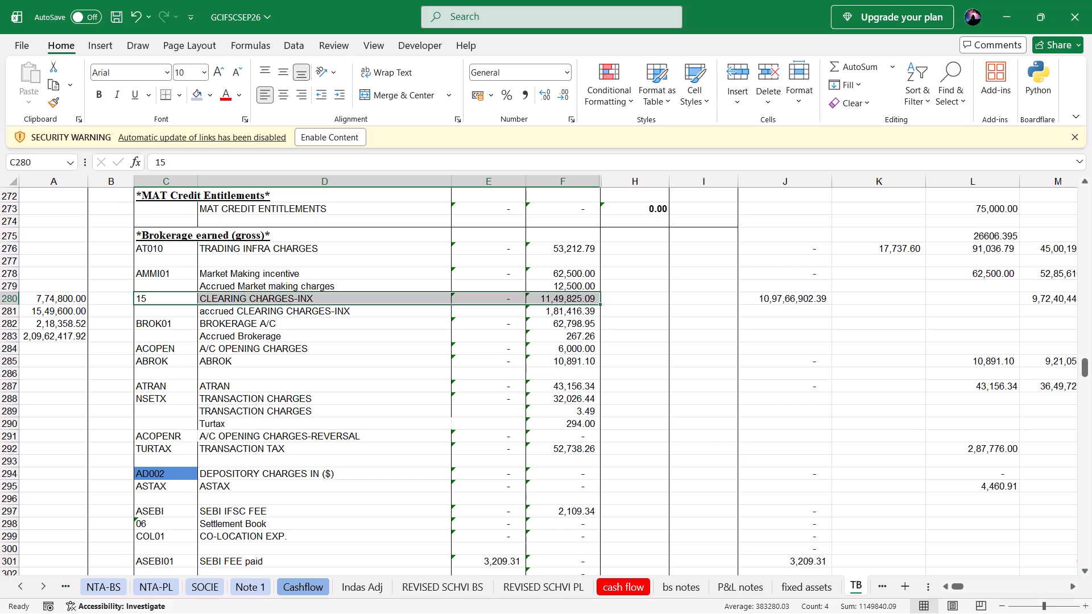
pyautogui.moveTo(258, 285); pyautogui.dragTo(380, 284)
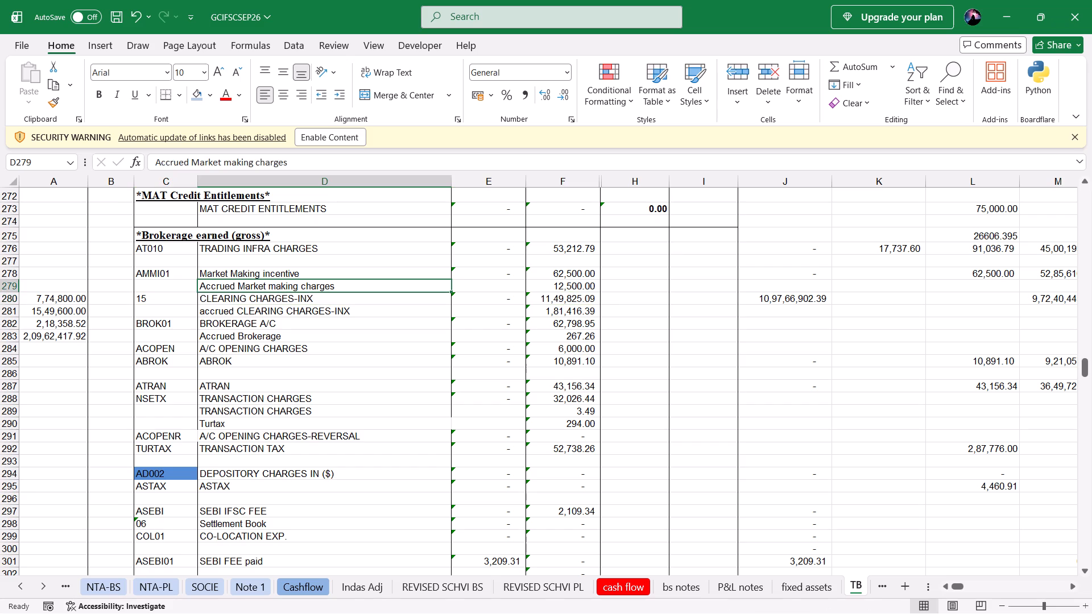
pyautogui.moveTo(380, 284); pyautogui.dragTo(539, 280)
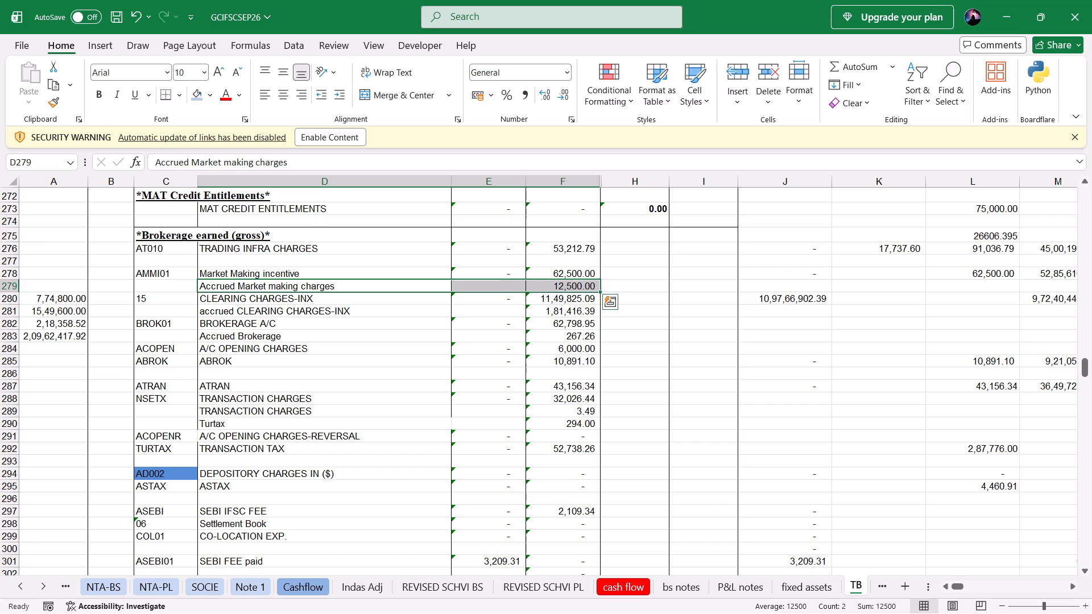
pyautogui.click(561, 289)
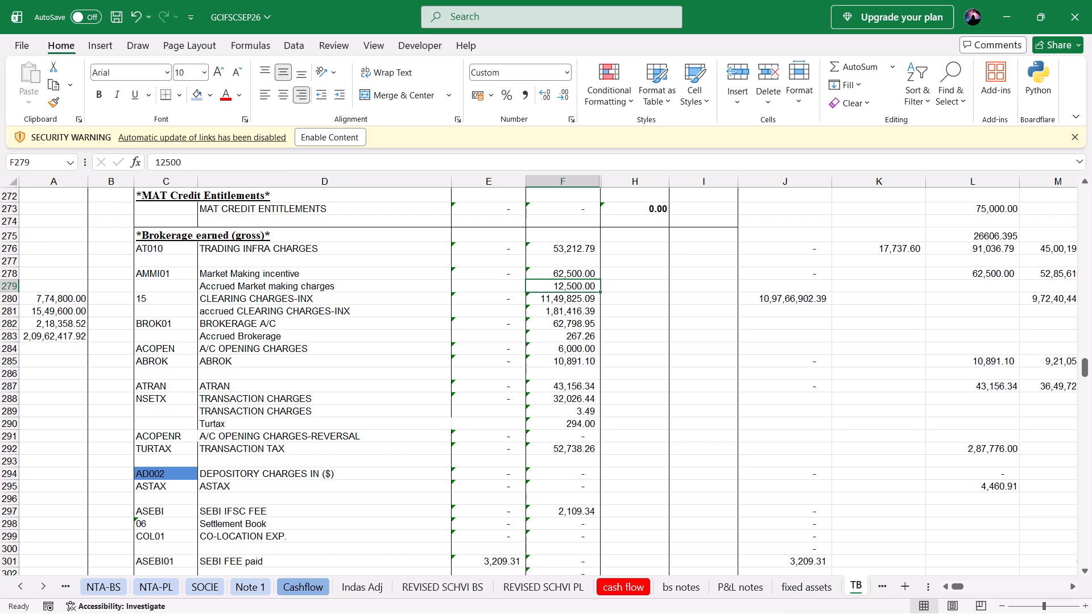
pyautogui.moveTo(250, 309); pyautogui.dragTo(562, 317)
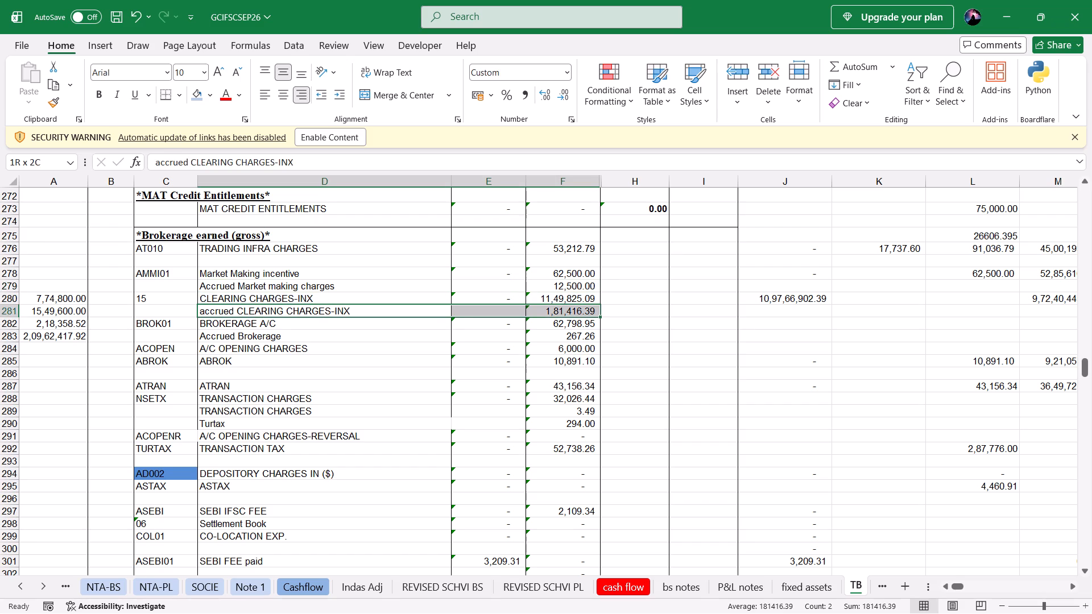
pyautogui.moveTo(562, 317); pyautogui.dragTo(563, 315)
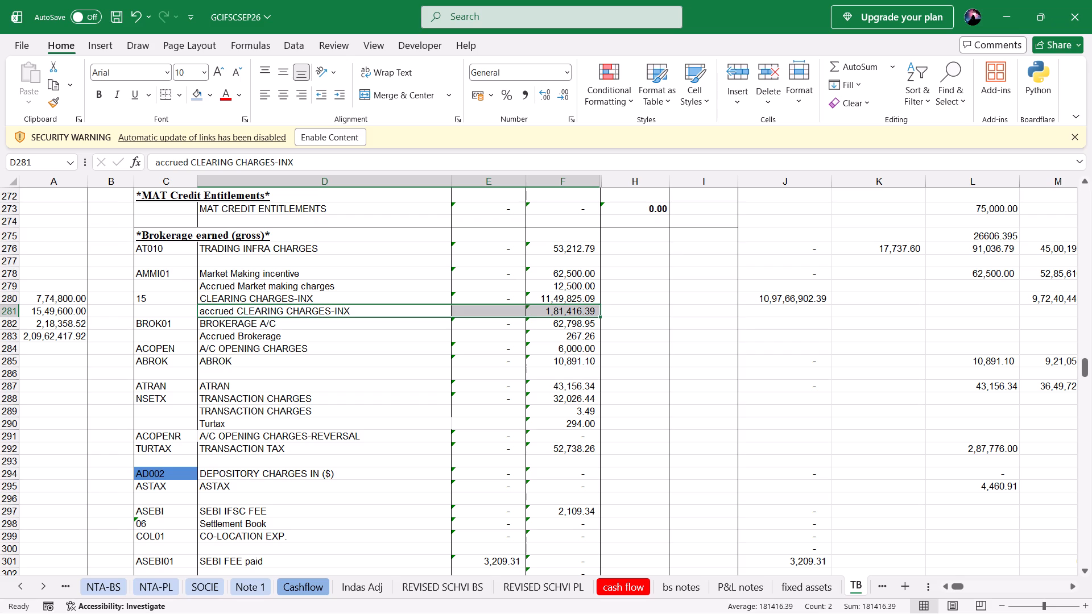
pyautogui.moveTo(222, 339); pyautogui.dragTo(573, 329)
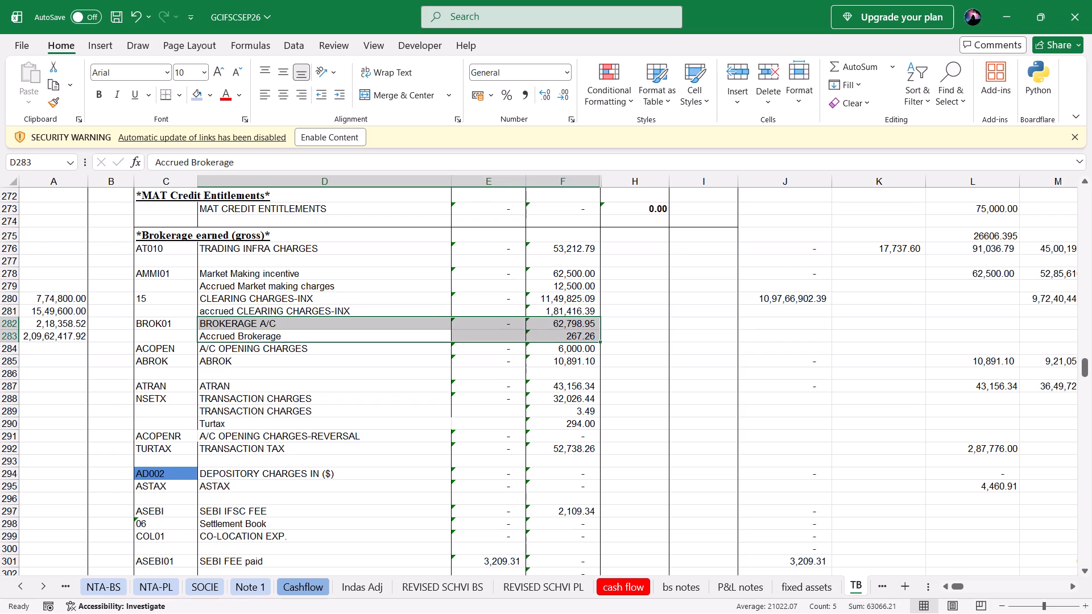
pyautogui.moveTo(227, 292); pyautogui.dragTo(522, 275)
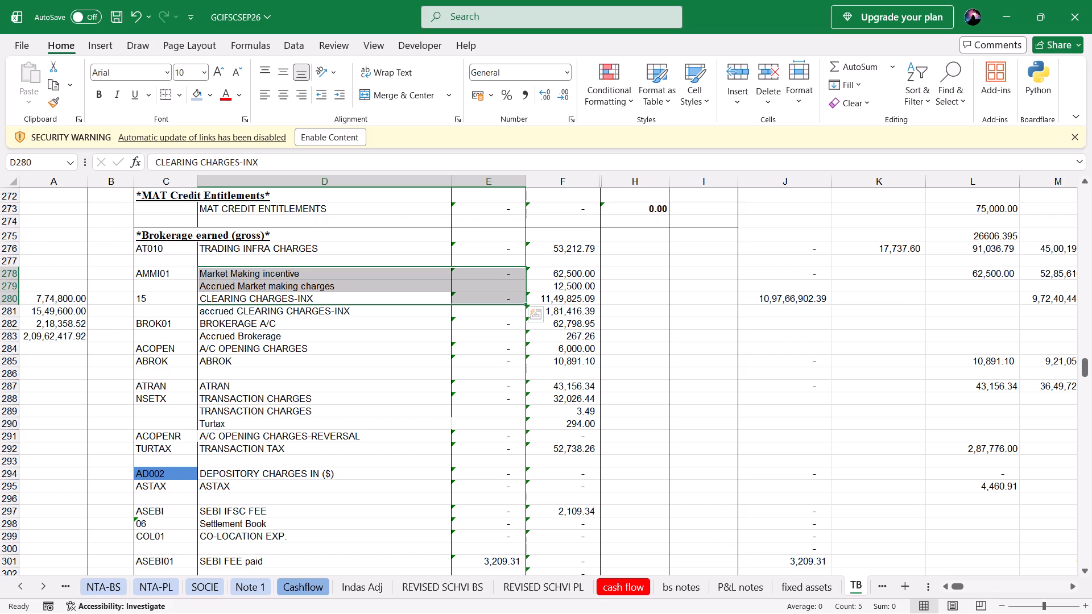
pyautogui.click(229, 248)
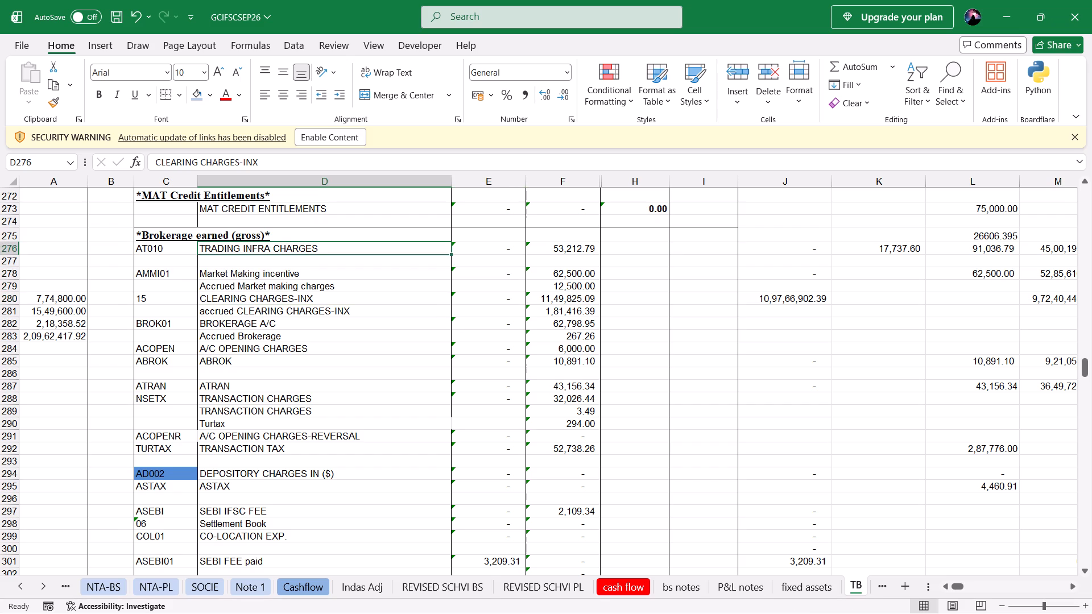
pyautogui.moveTo(539, 297); pyautogui.dragTo(208, 300)
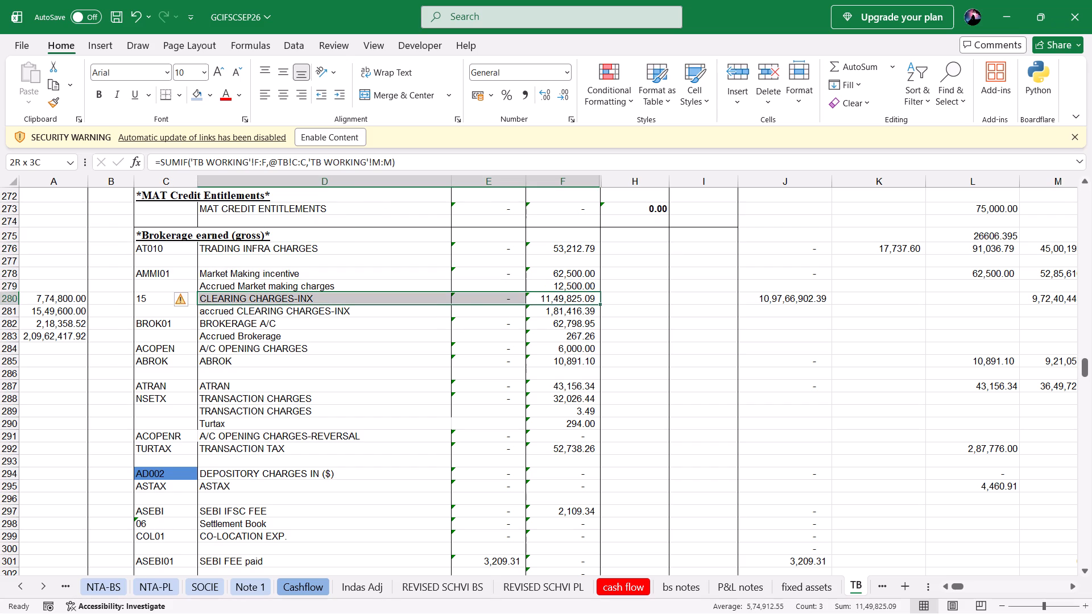
pyautogui.moveTo(208, 300); pyautogui.dragTo(155, 298)
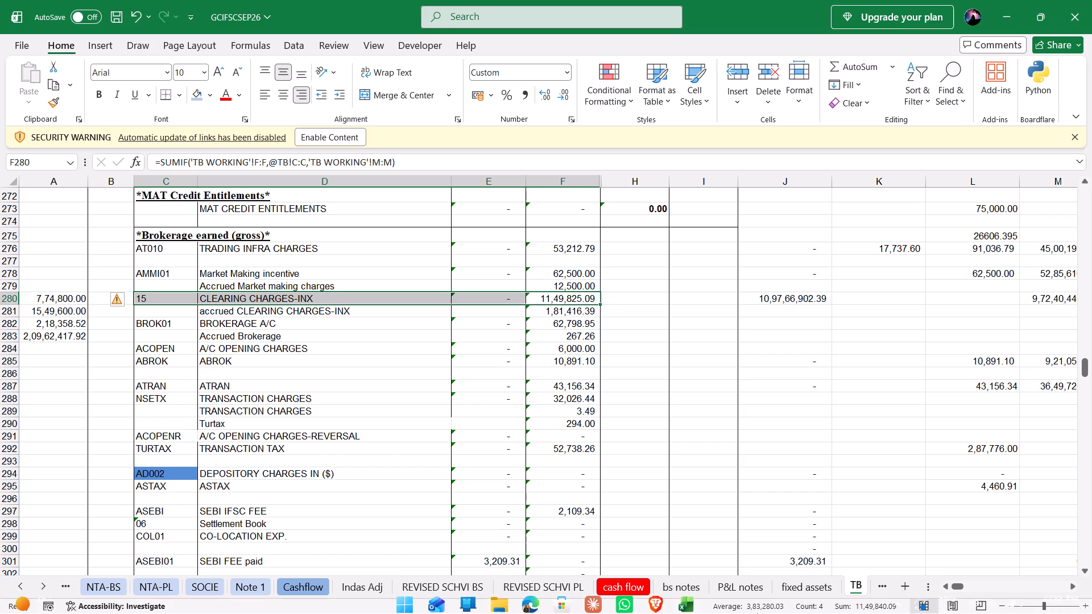
# Open the system calendar and go back one month to view the September 2026 dates.
pyautogui.click(1043, 600)
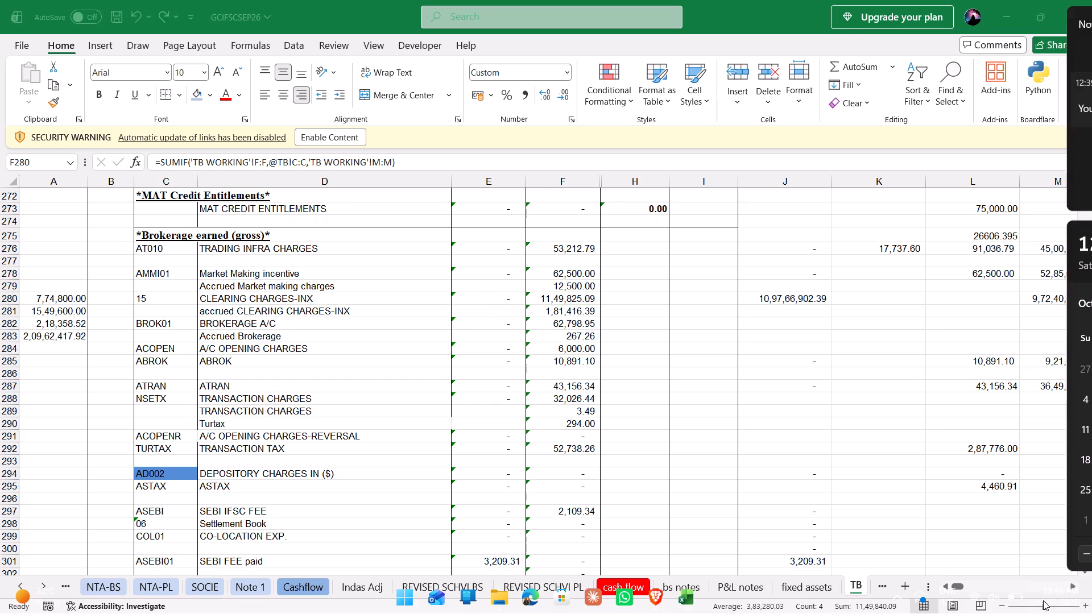
pyautogui.click(1028, 301)
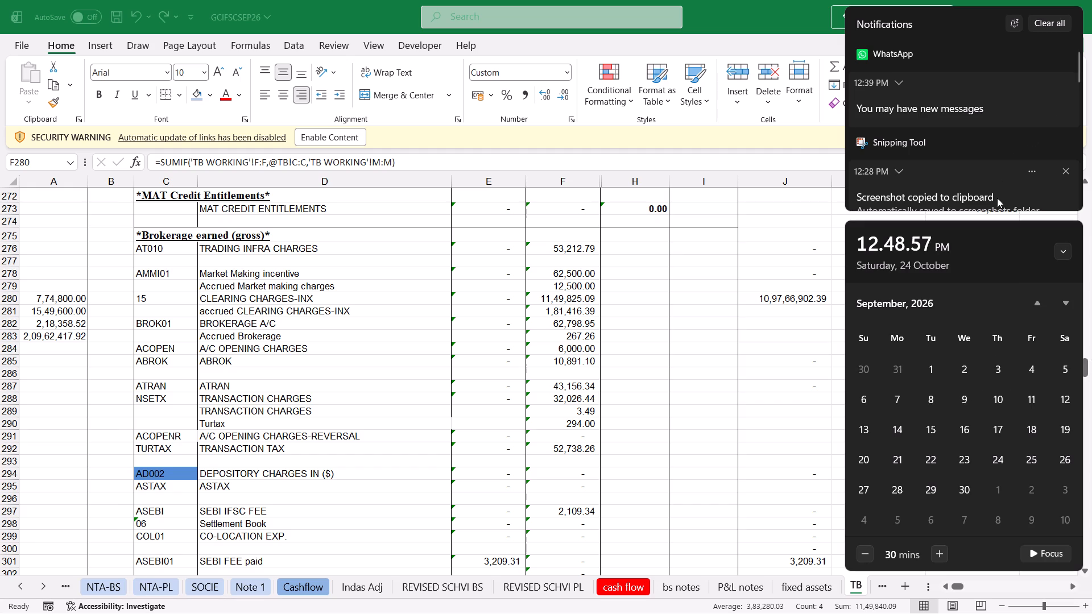
# Clear all system notifications, close the calendar and notification view, and return to the clearing charges row in TB.
pyautogui.click(1048, 32)
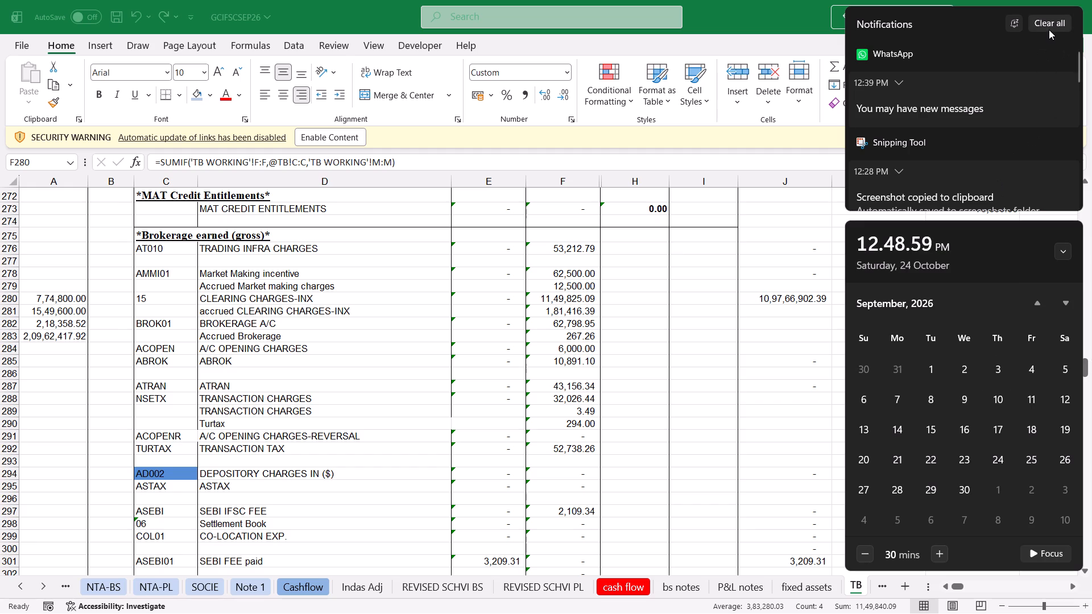
pyautogui.click(1049, 30)
pyautogui.click(839, 214)
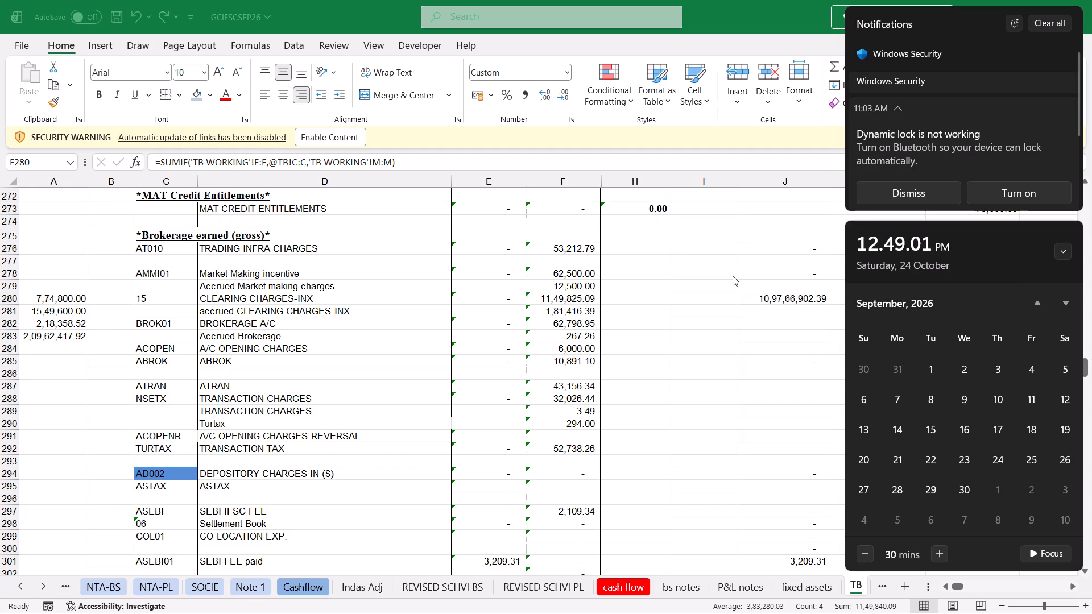
pyautogui.click(584, 299)
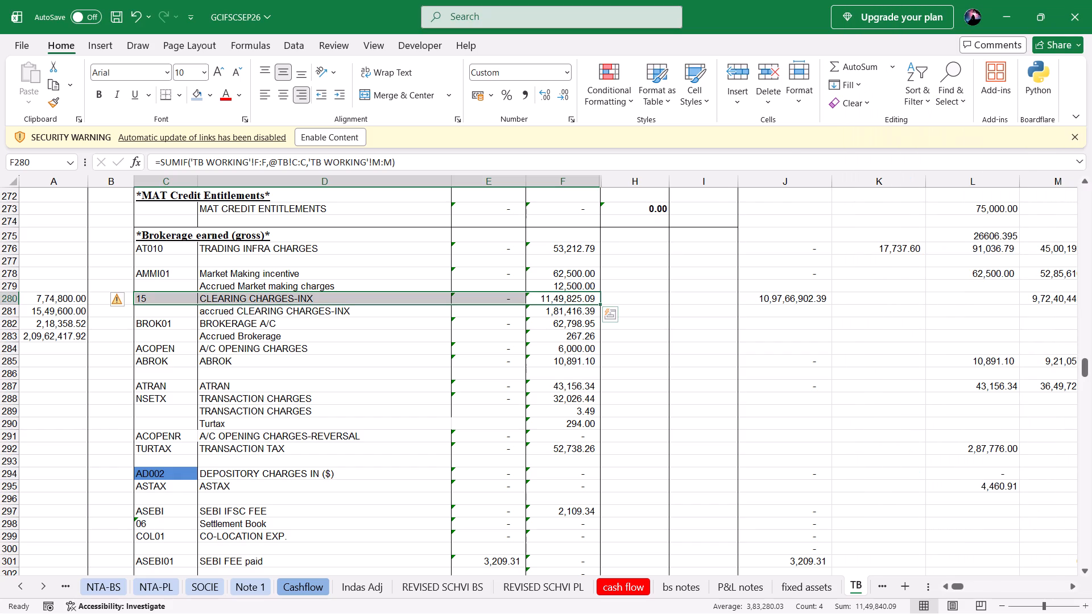
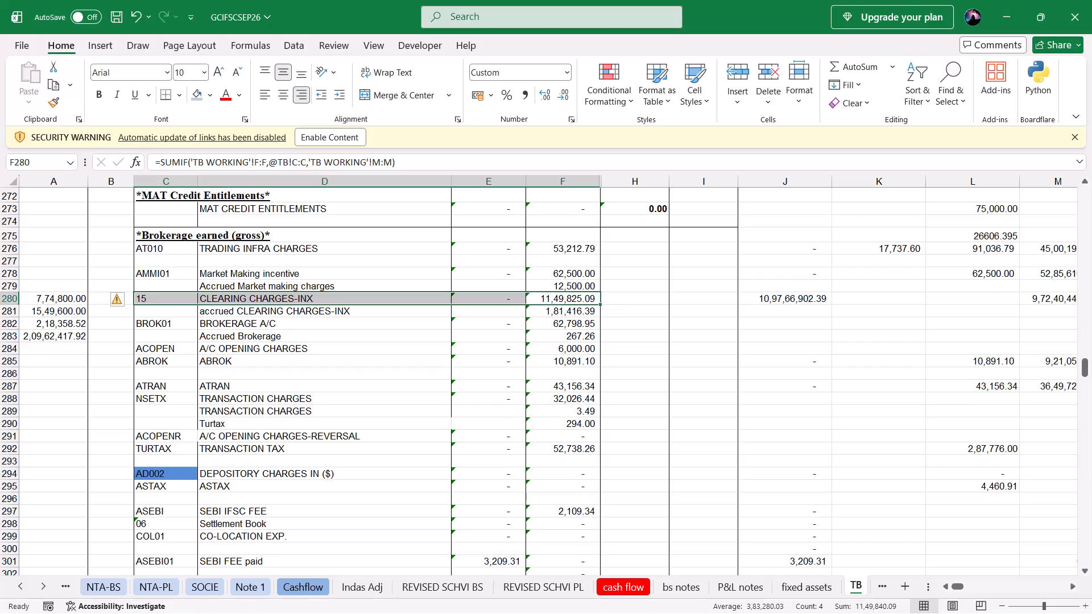
# Return from TB through the NTA-PL notes to the Statement of Profit and Loss in SPL to review the revenue figures.
pyautogui.click(160, 589)
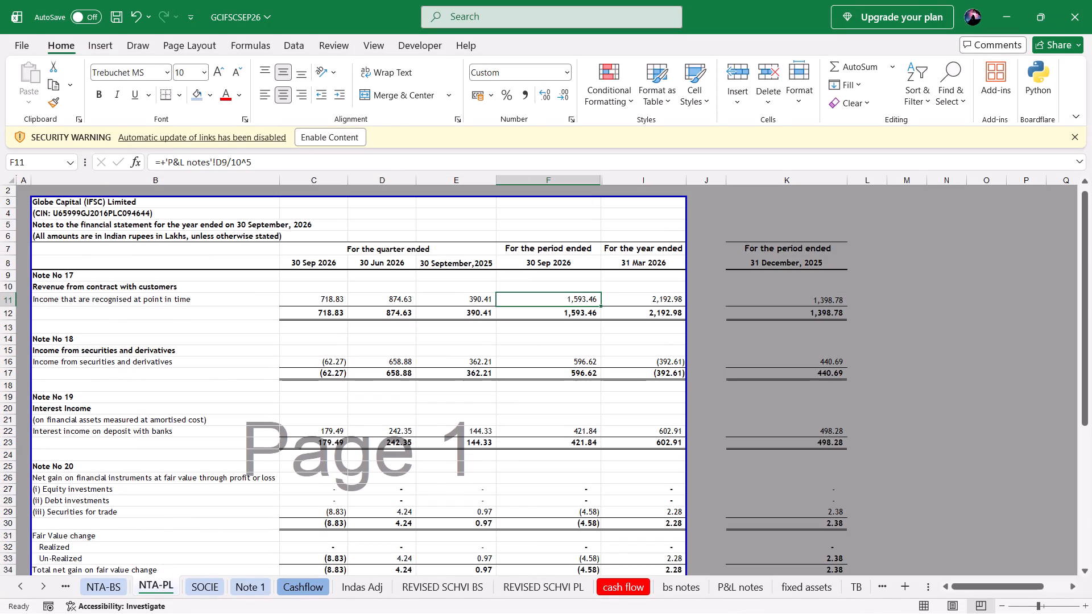
pyautogui.tripleClick(23, 591)
pyautogui.click(23, 591)
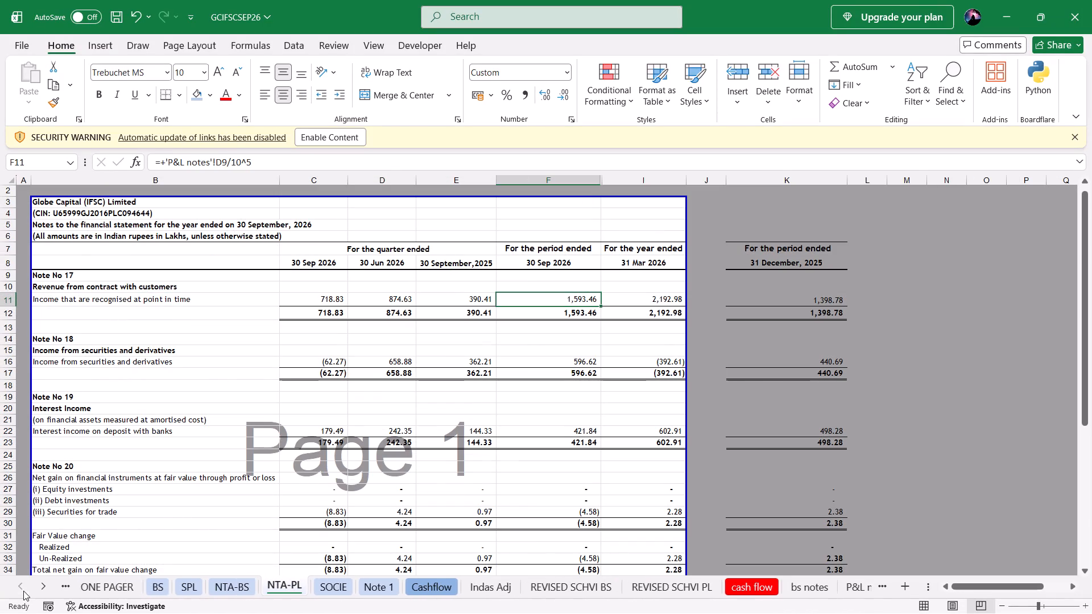
pyautogui.click(188, 592)
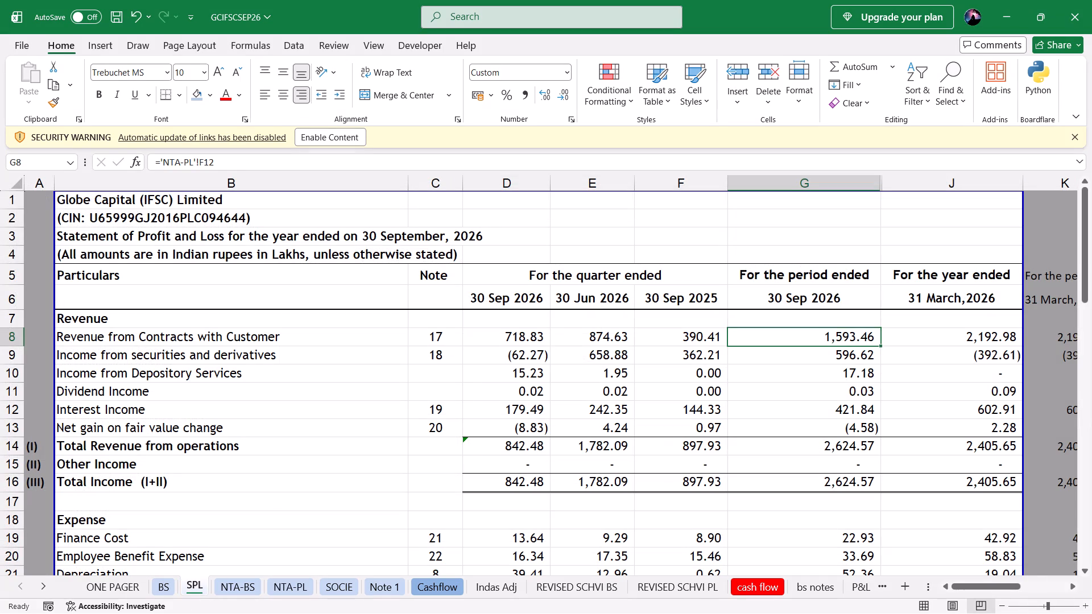
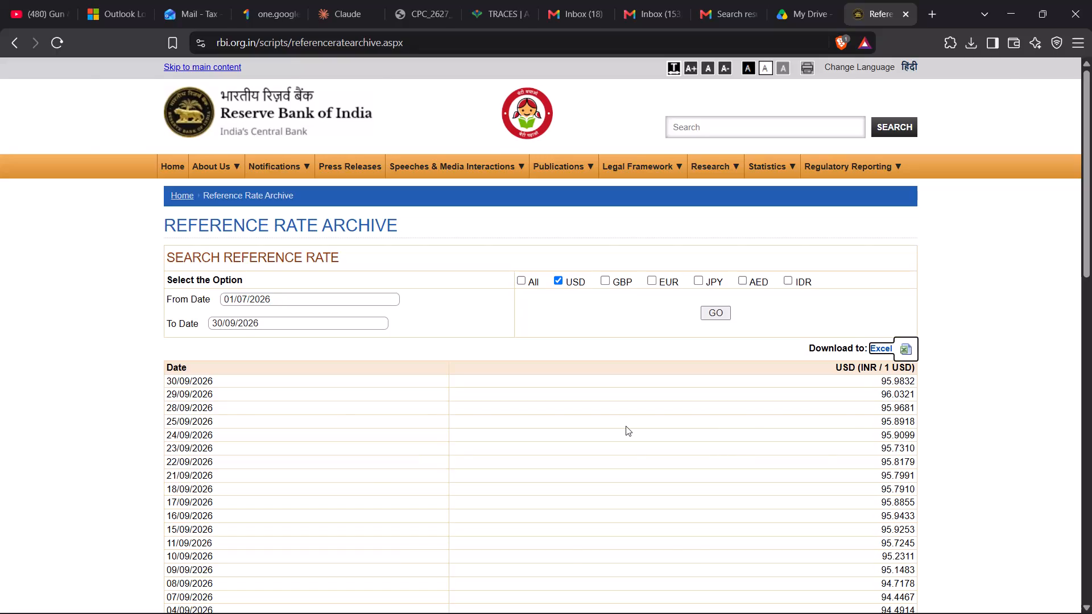
# Back in the GCIFSCSEP26 workbook, trace Revenue from Contracts with Customer from SPL through NTA-PL and P&L notes to its TB source.
pyautogui.hotkey('alt', 'Tab')
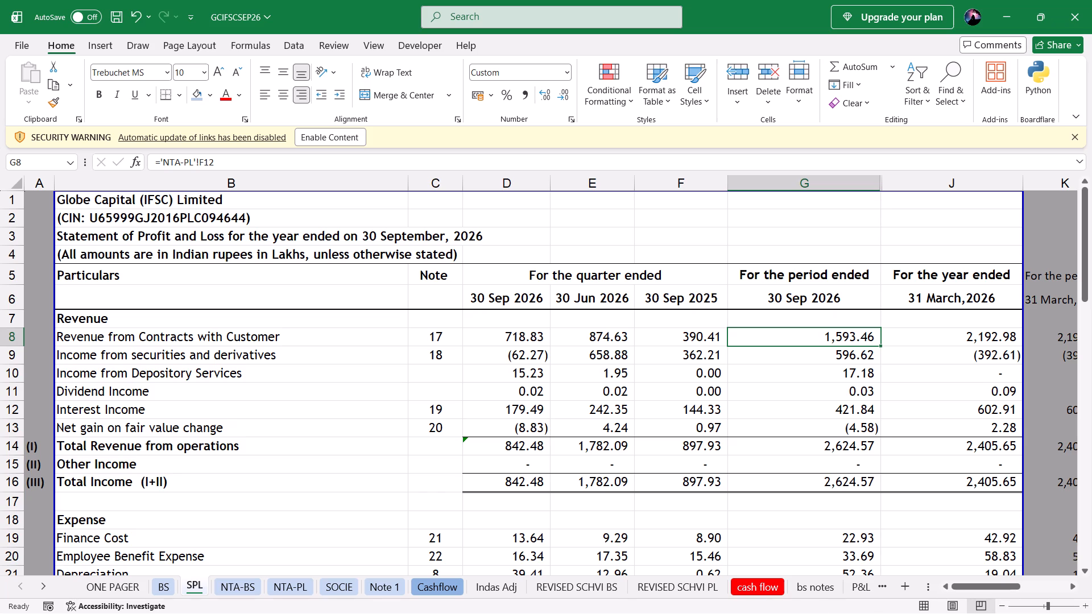
pyautogui.hotkey('ctrl', '[')
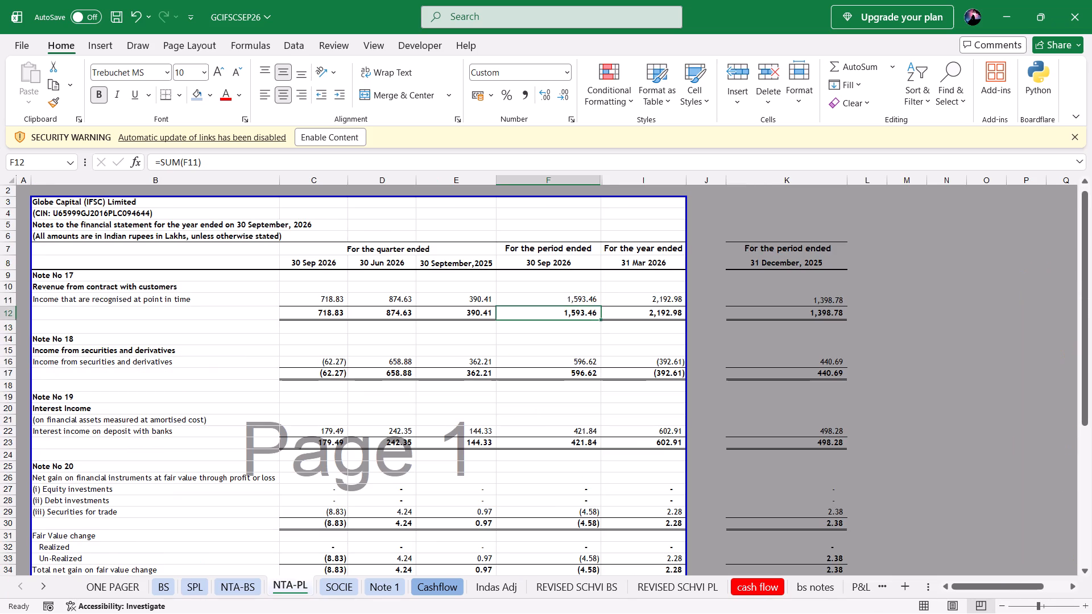
pyautogui.press('Up')
pyautogui.hotkey('ctrl', '[')
pyautogui.press('Left')
pyautogui.press('Left')
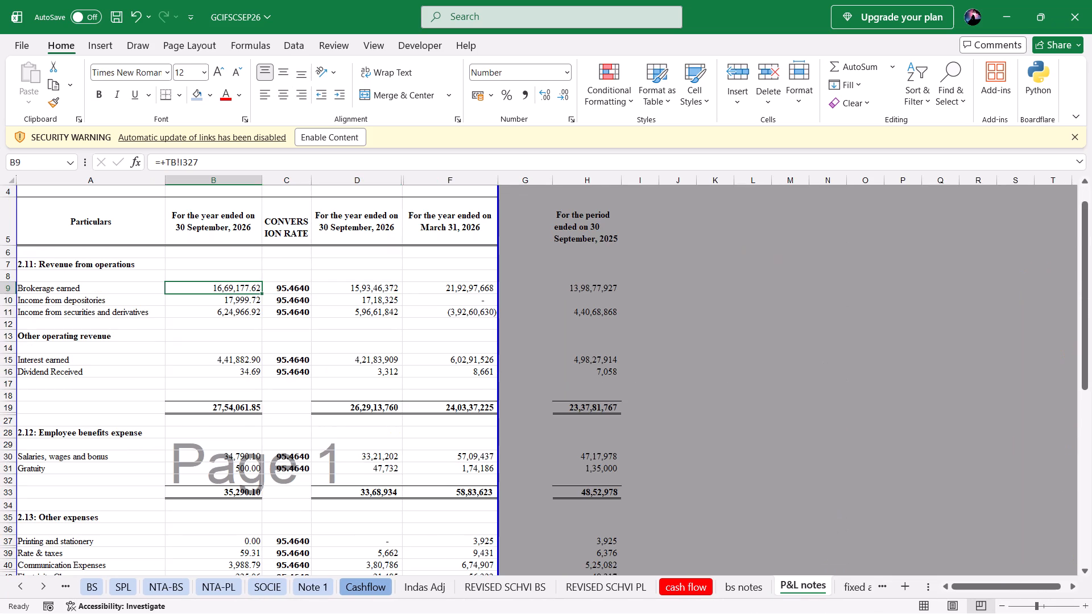
pyautogui.hotkey('ctrl', '[')
pyautogui.press('Left')
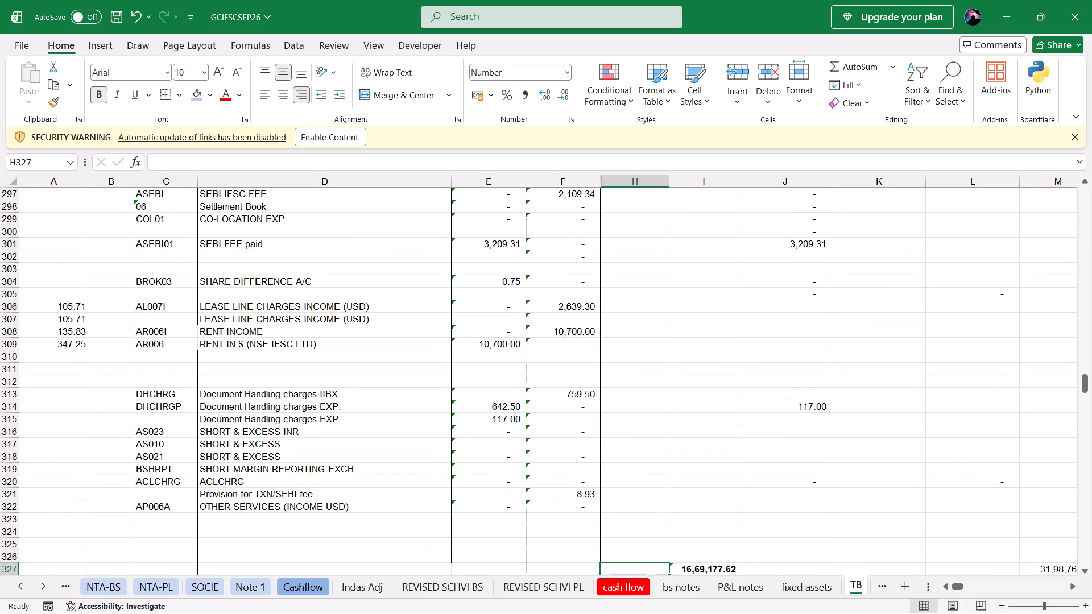
# Inspect the credit formulas in TB from the brokerage total up to the SHORT & EXCESS INR row, including Provision for TXN/SEBI fee.
pyautogui.press('Left')
pyautogui.press('Up')
pyautogui.press('Up')
pyautogui.press('Up')
pyautogui.press('Up')
pyautogui.press('Up')
pyautogui.press('Up')
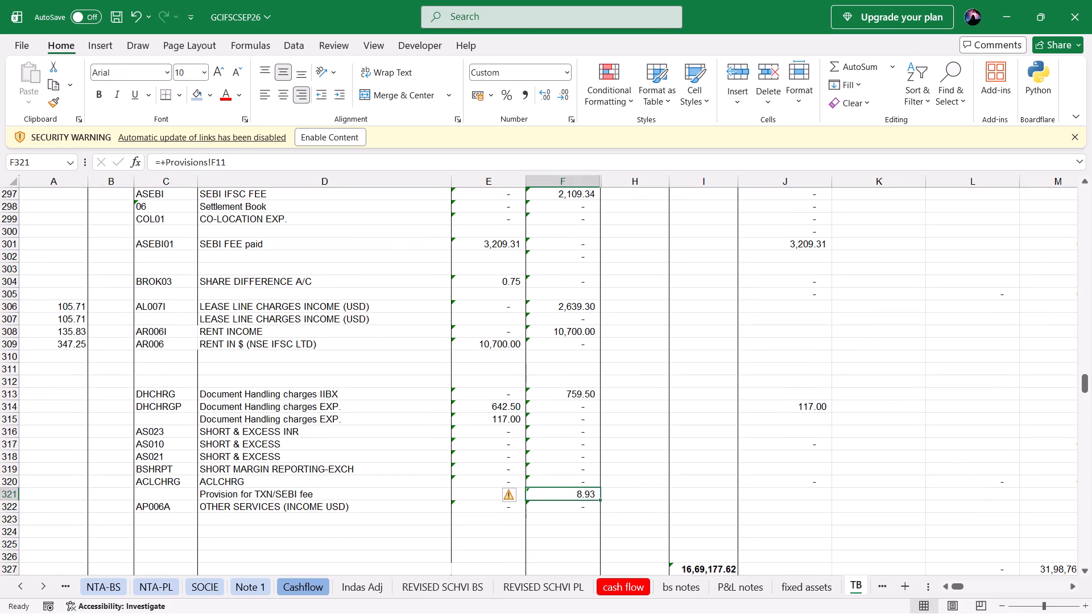
pyautogui.press('Up')
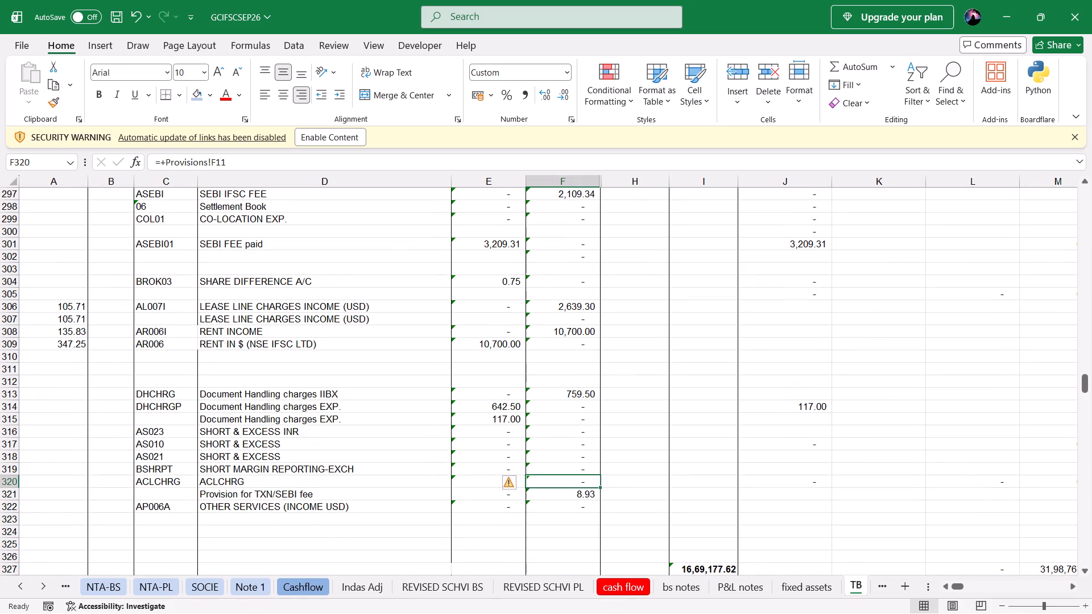
pyautogui.press('Up')
pyautogui.press('Up')
pyautogui.press('Up')
pyautogui.press('Up')
# Review the TB account groups, focusing on Brokerage earned (gross), and inspect the debit formula for SEBI FEE paid.
pyautogui.scroll(12, 892, 383)
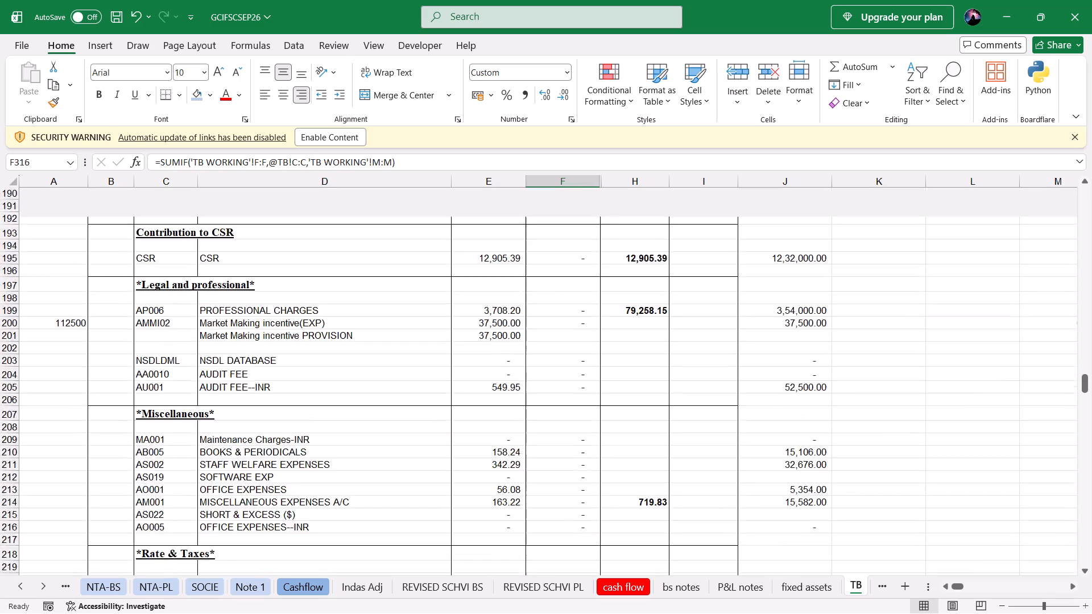
pyautogui.scroll(5, 892, 383)
pyautogui.scroll(8, 714, 405)
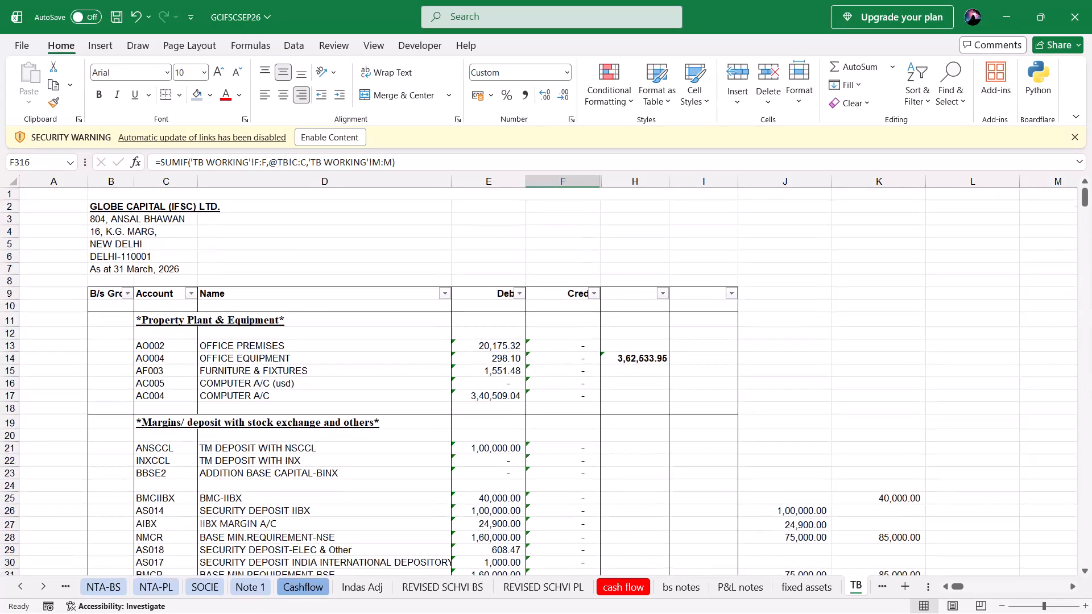
pyautogui.scroll(-10, 536, 449)
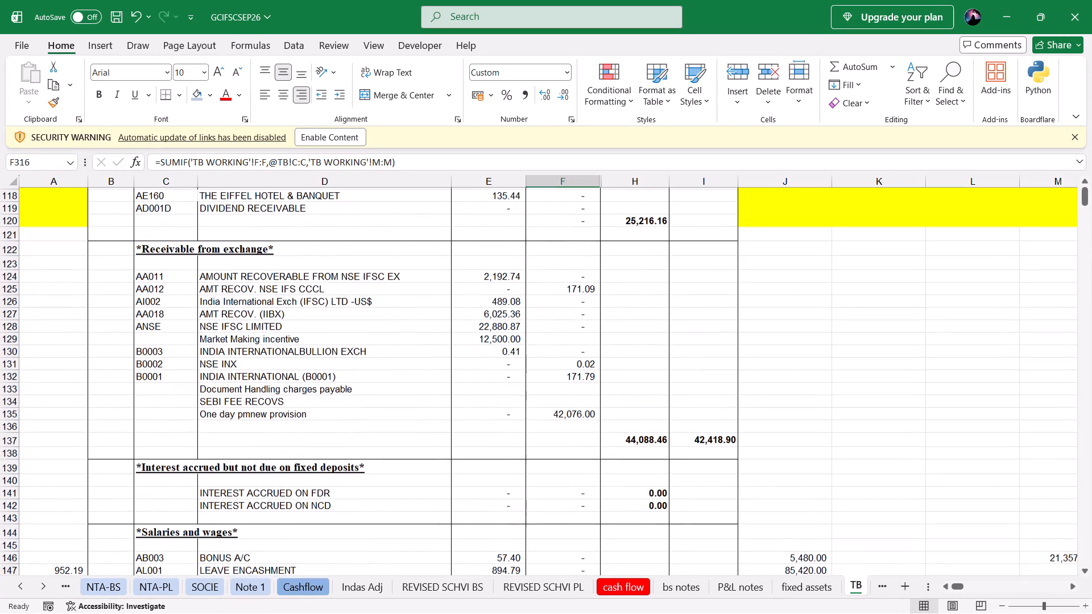
pyautogui.scroll(-10, 536, 449)
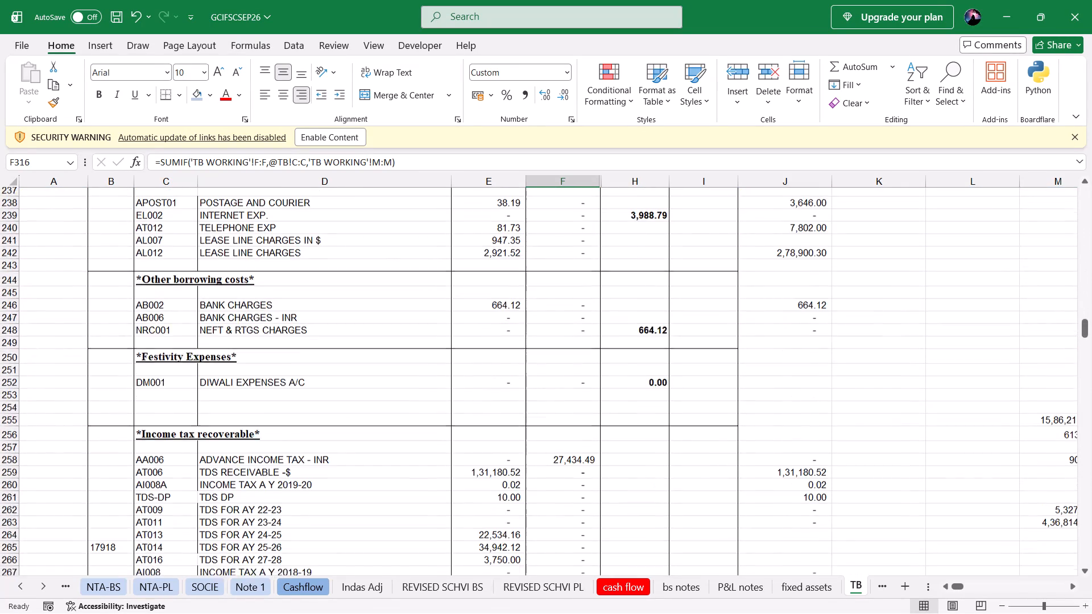
pyautogui.scroll(-11, 536, 449)
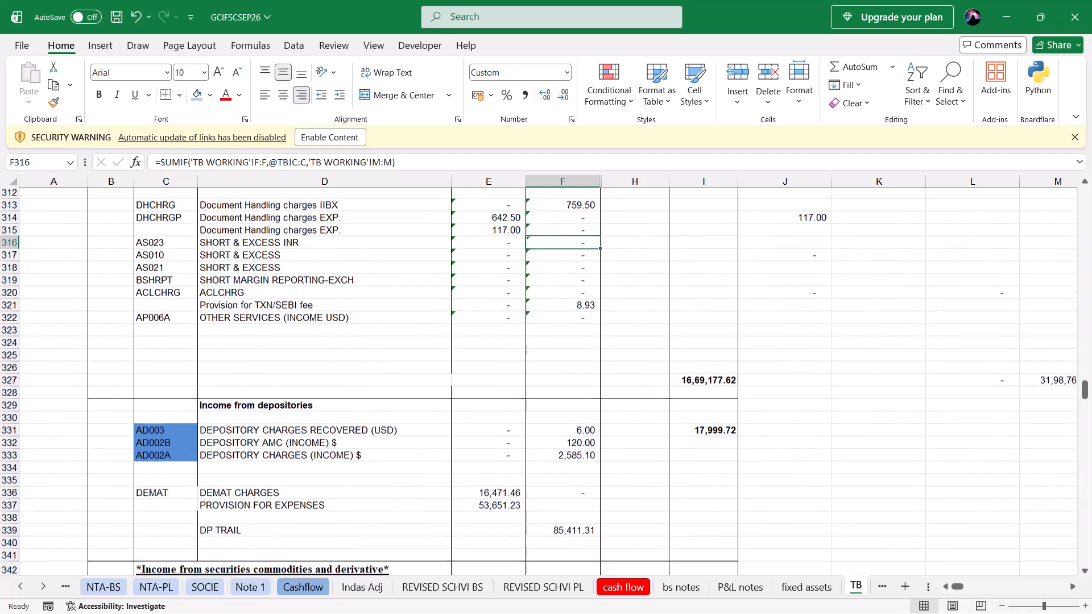
pyautogui.scroll(3, 536, 449)
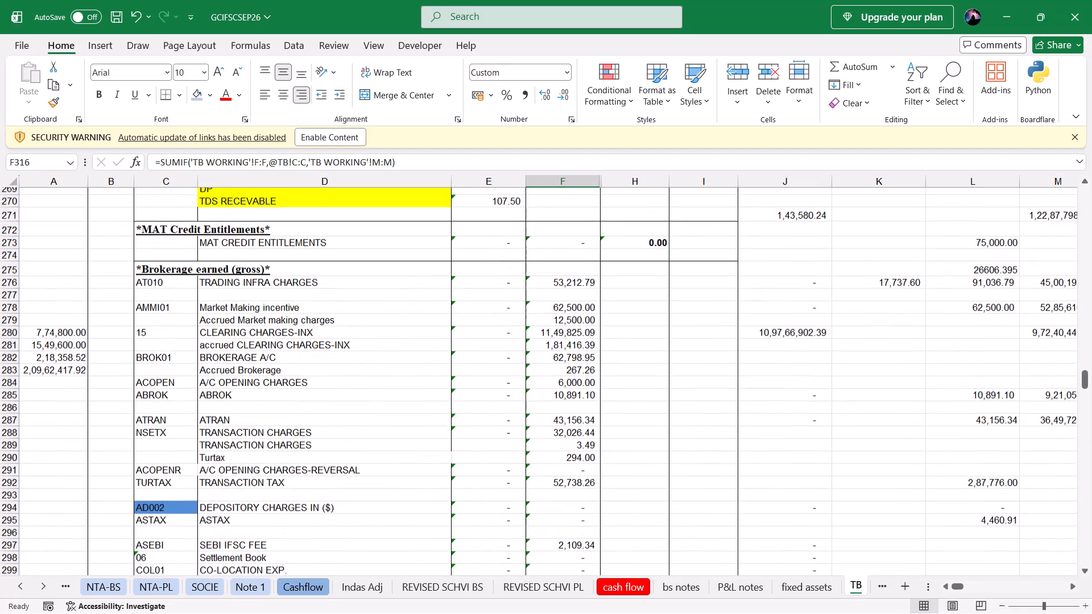
pyautogui.scroll(1, 536, 449)
pyautogui.scroll(-1, 536, 449)
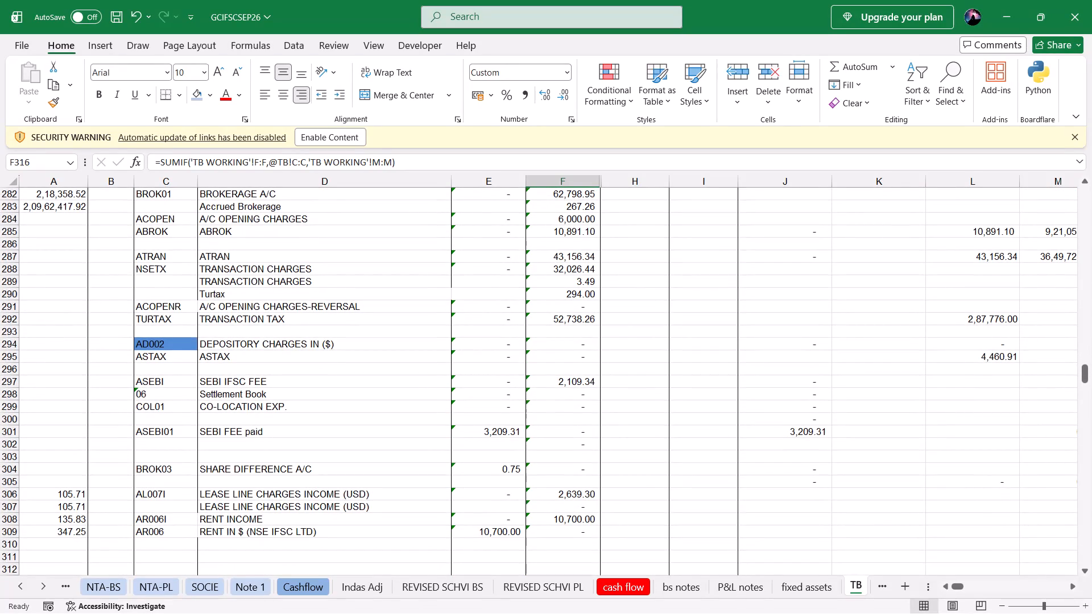
pyautogui.click(507, 437)
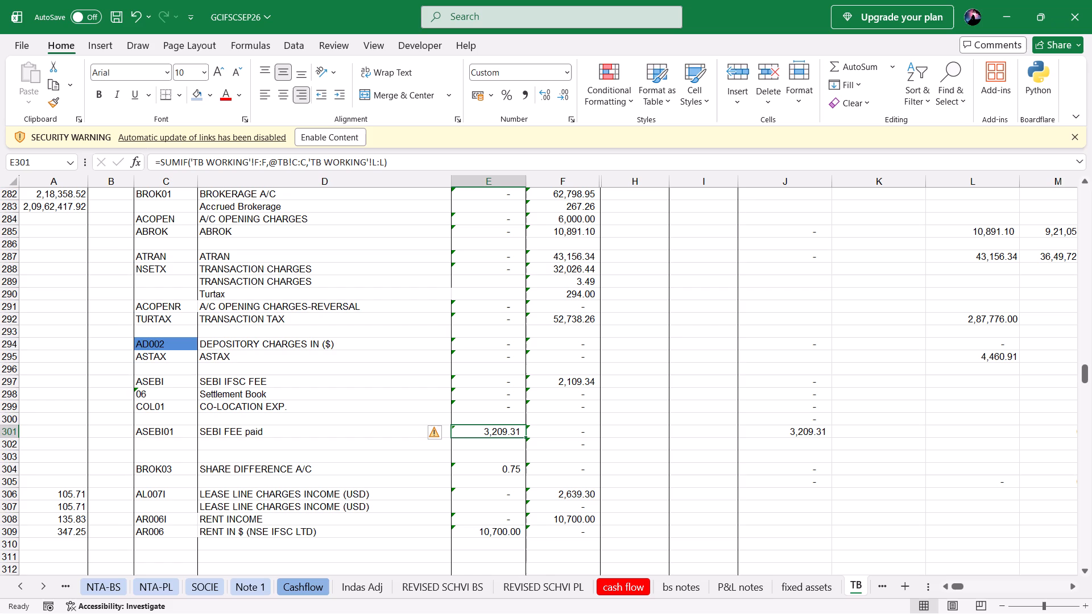
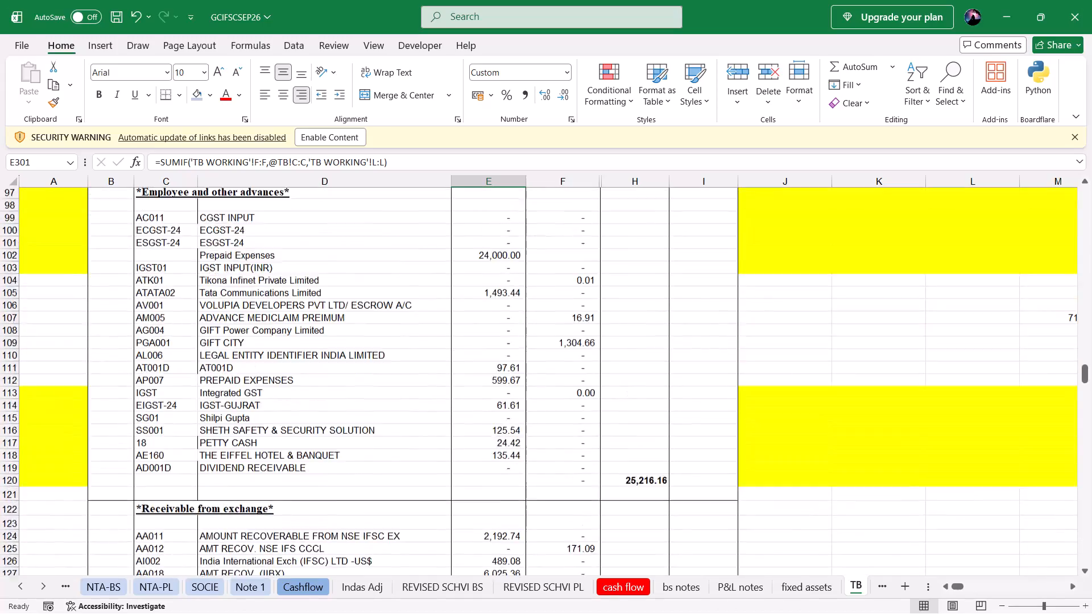
# Review the TB account groups from Property Plant & Equipment down to the Document Handling charges rows, ending at Brokerage earned (gross).
pyautogui.scroll(10, 507, 437)
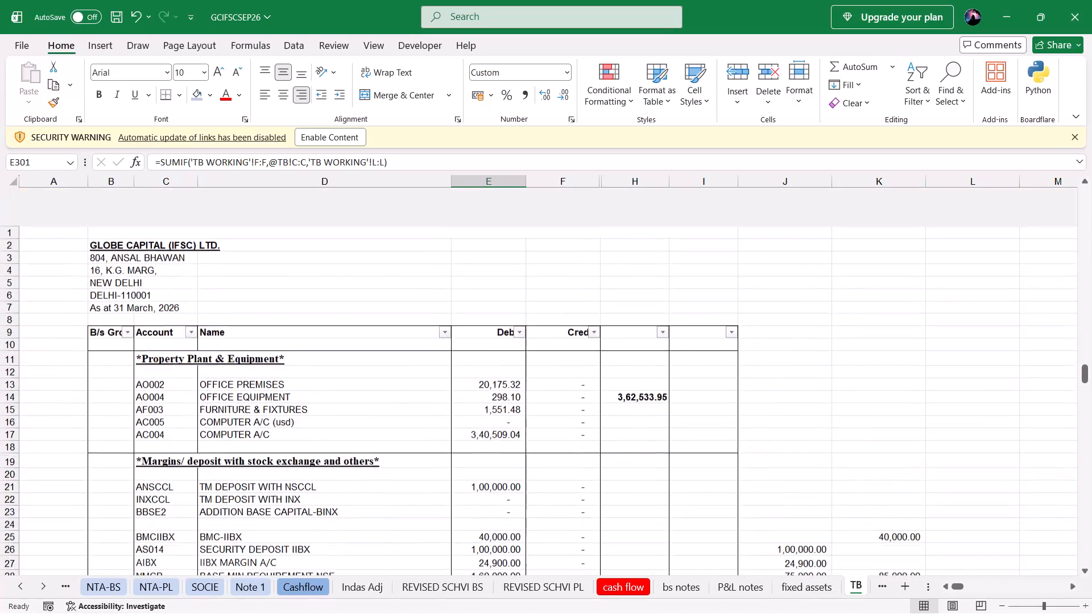
pyautogui.scroll(-8, 507, 437)
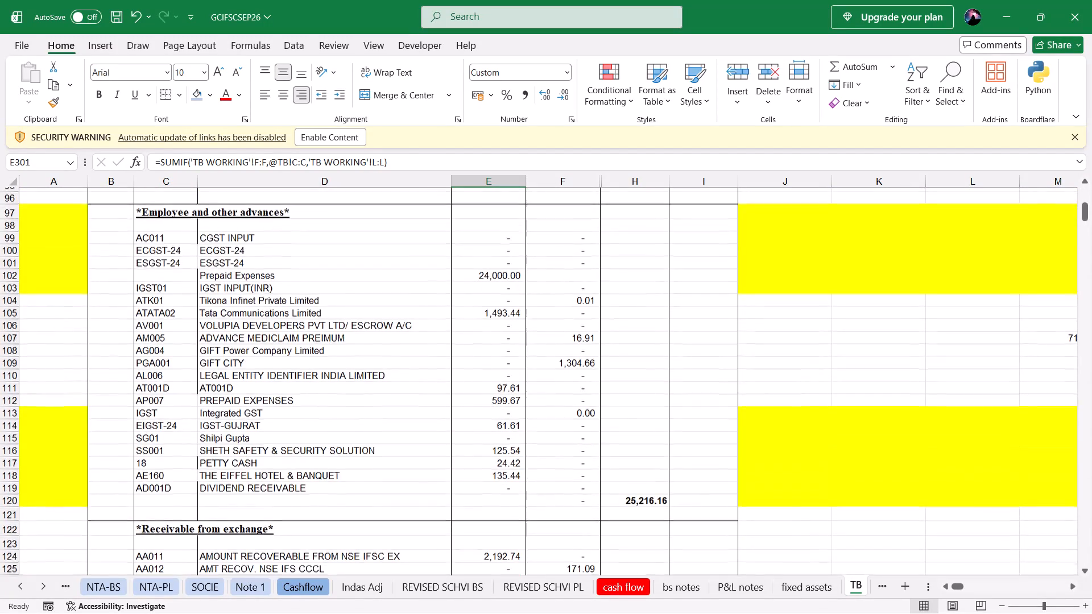
pyautogui.scroll(-7, 507, 437)
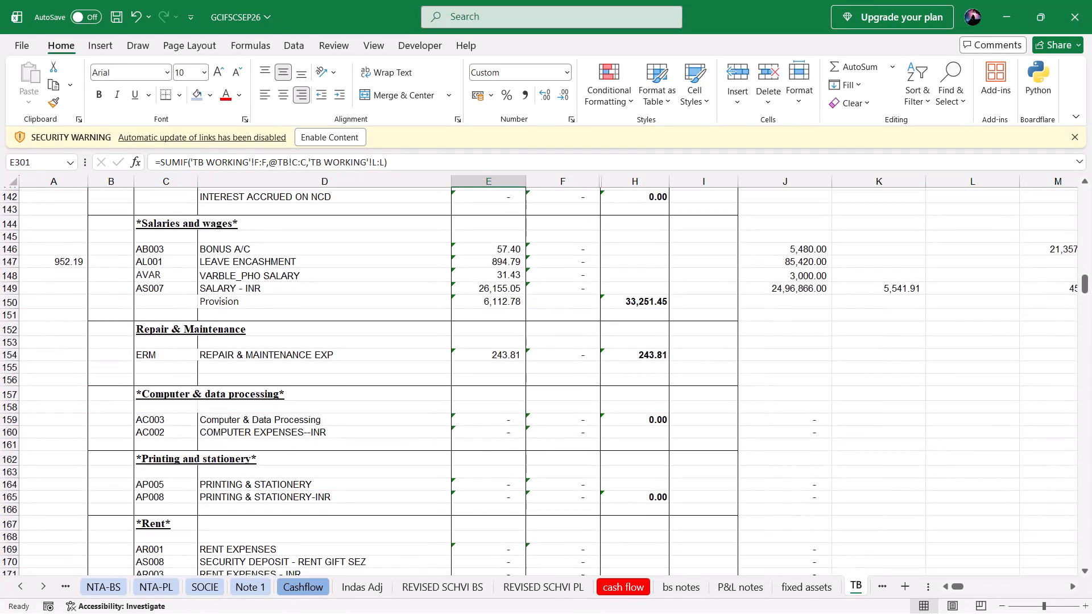
pyautogui.scroll(-1, 507, 437)
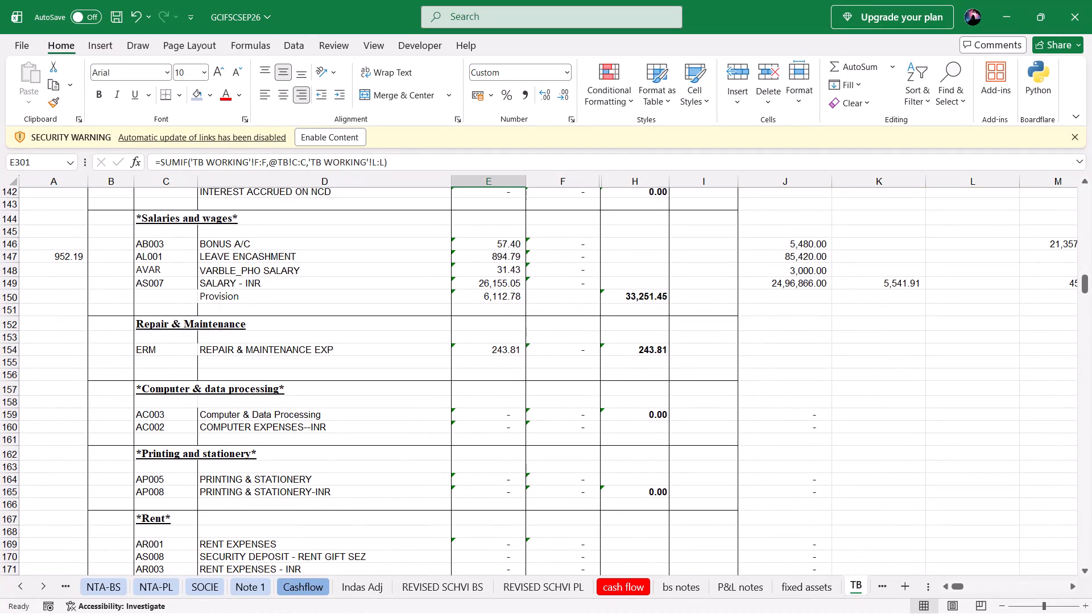
pyautogui.scroll(-4, 507, 437)
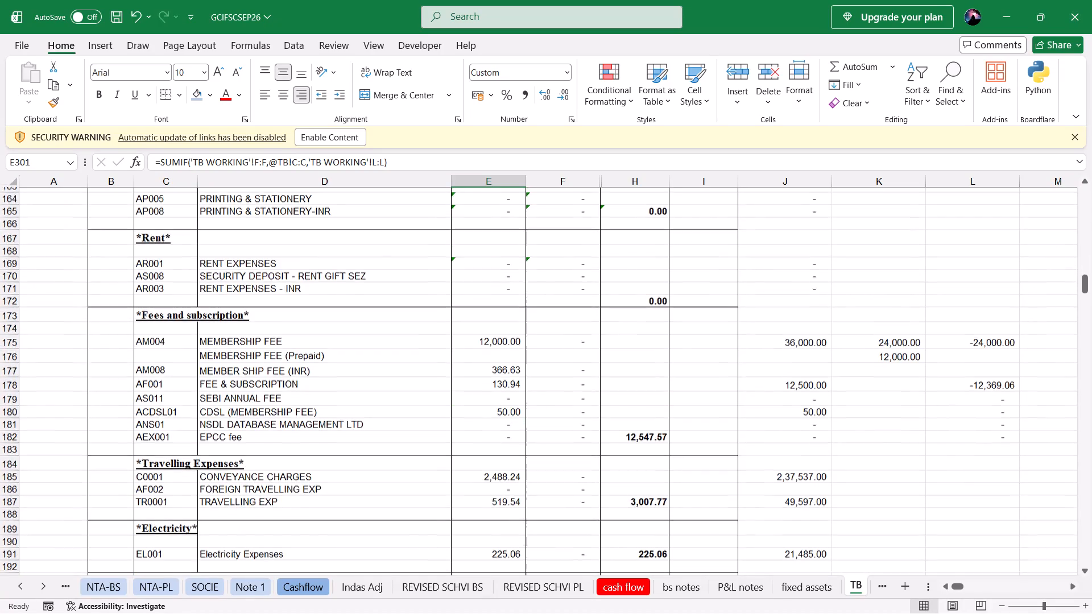
pyautogui.scroll(-7, 507, 437)
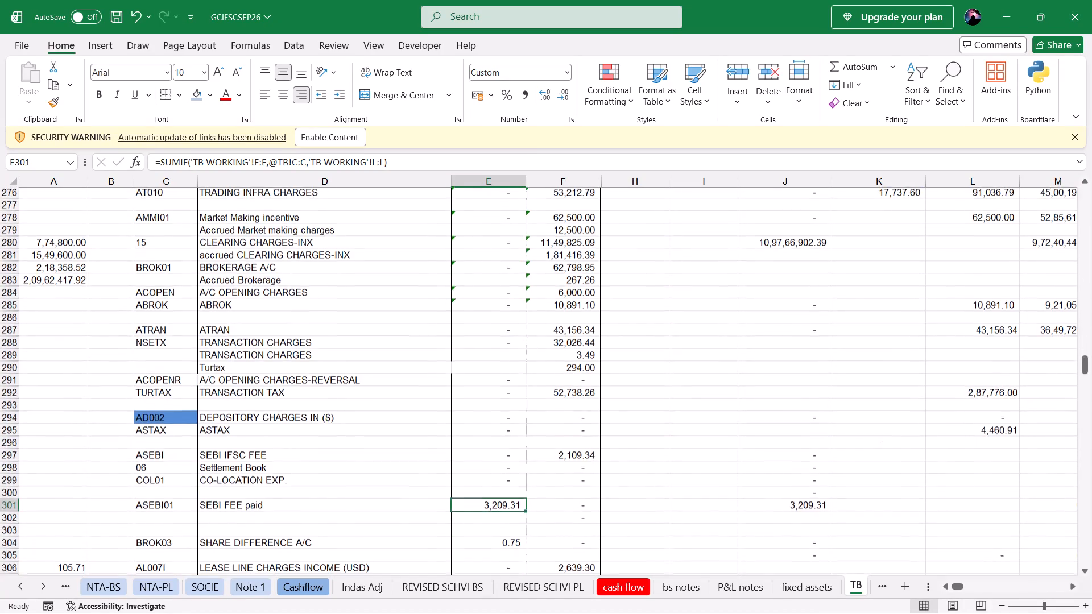
pyautogui.scroll(-4, 507, 437)
pyautogui.scroll(1, 507, 437)
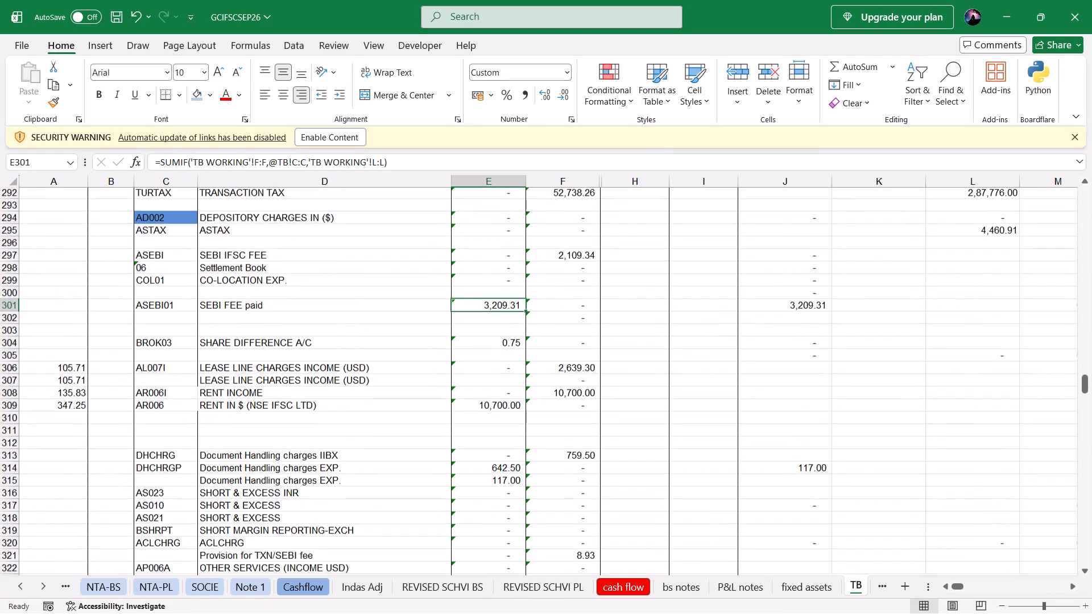
pyautogui.scroll(2, 507, 437)
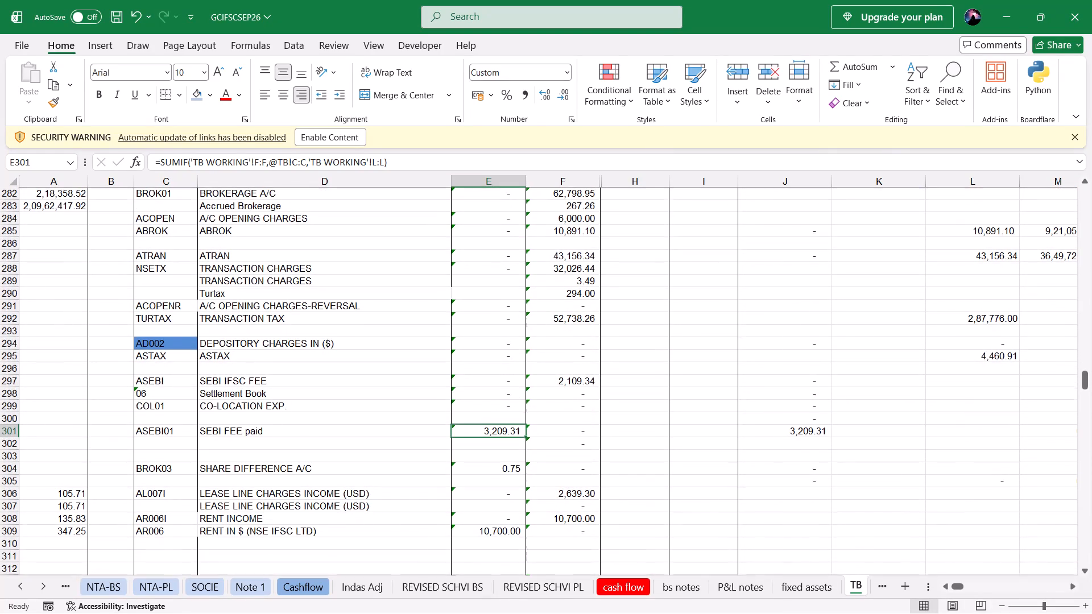
pyautogui.scroll(2, 507, 437)
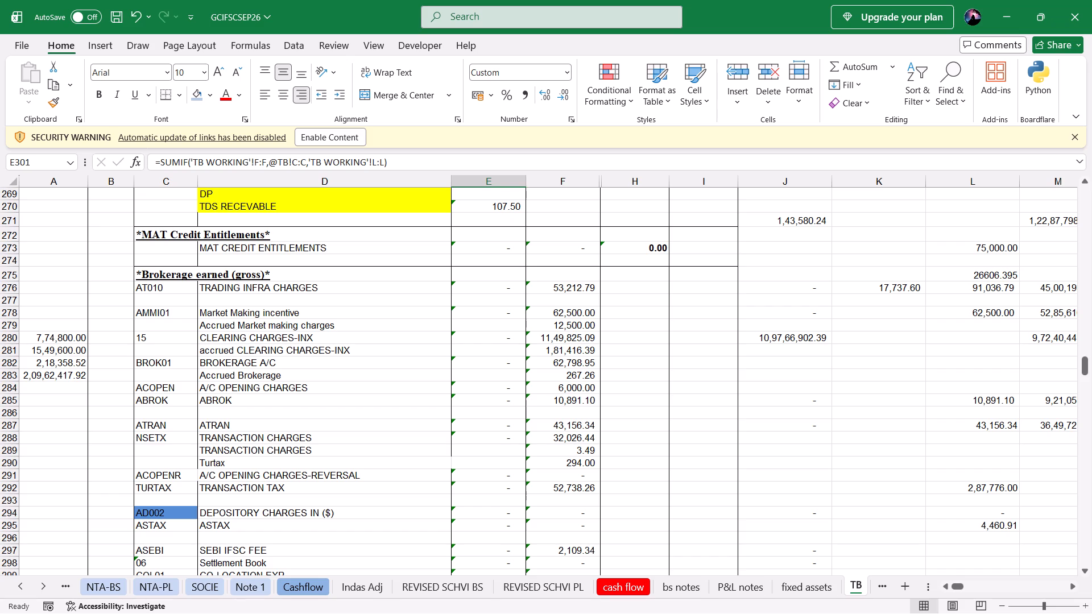
# Examine the Turtax entry under Brokerage earned (gross) in TB against its adjoining rows.
pyautogui.moveTo(247, 460); pyautogui.dragTo(580, 462)
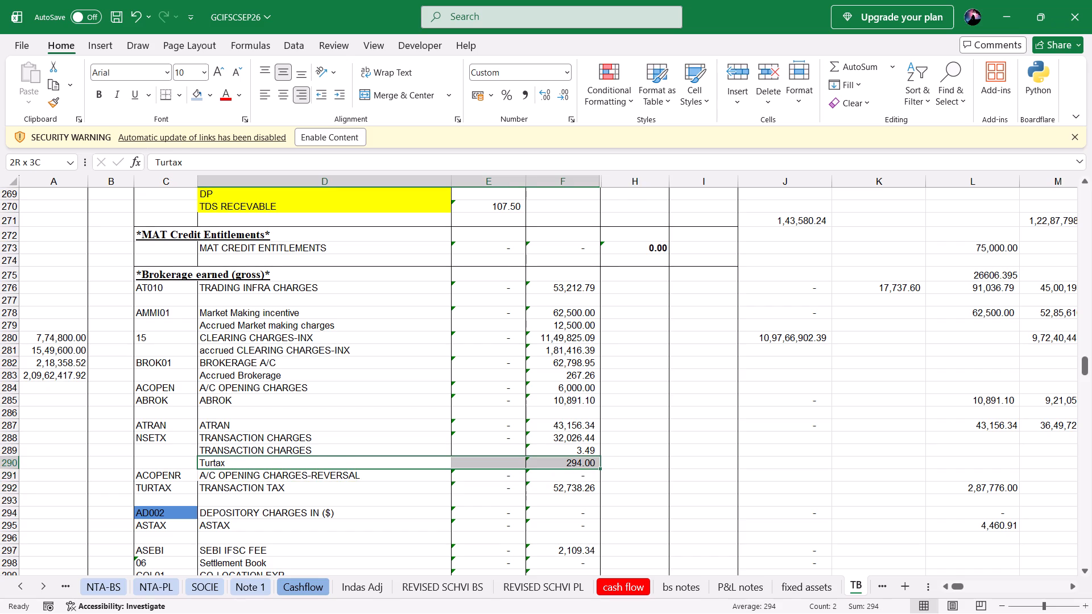
pyautogui.moveTo(580, 462); pyautogui.dragTo(578, 460)
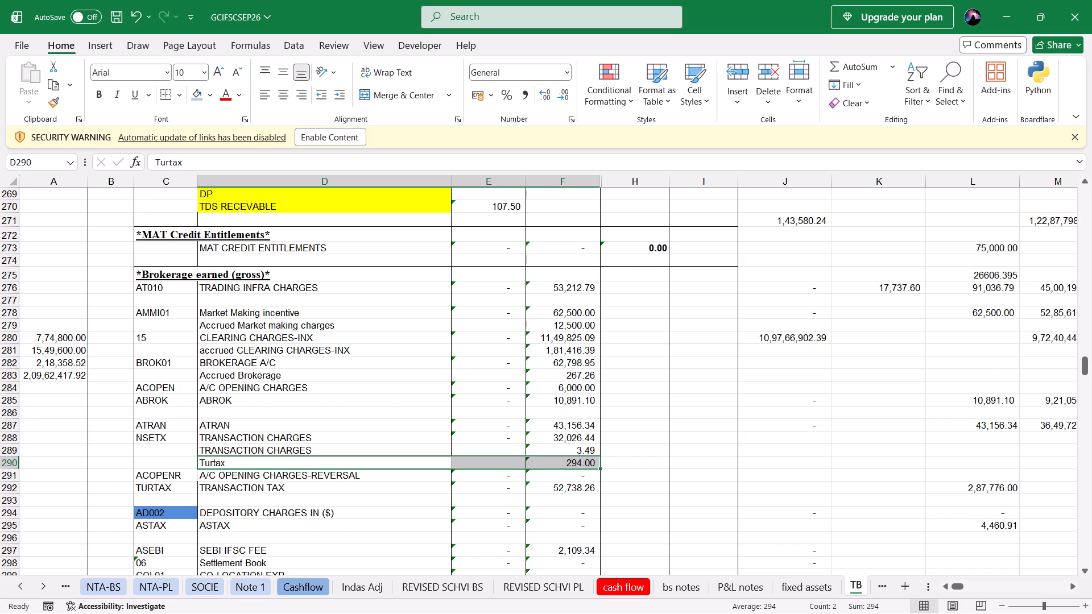
pyautogui.press('Down')
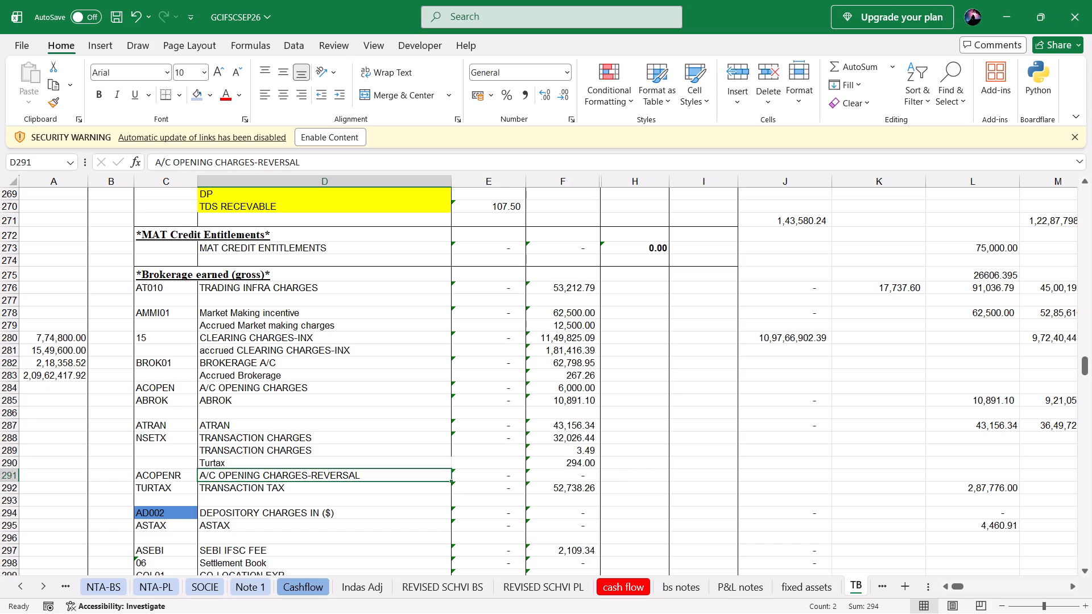
pyautogui.press('Up')
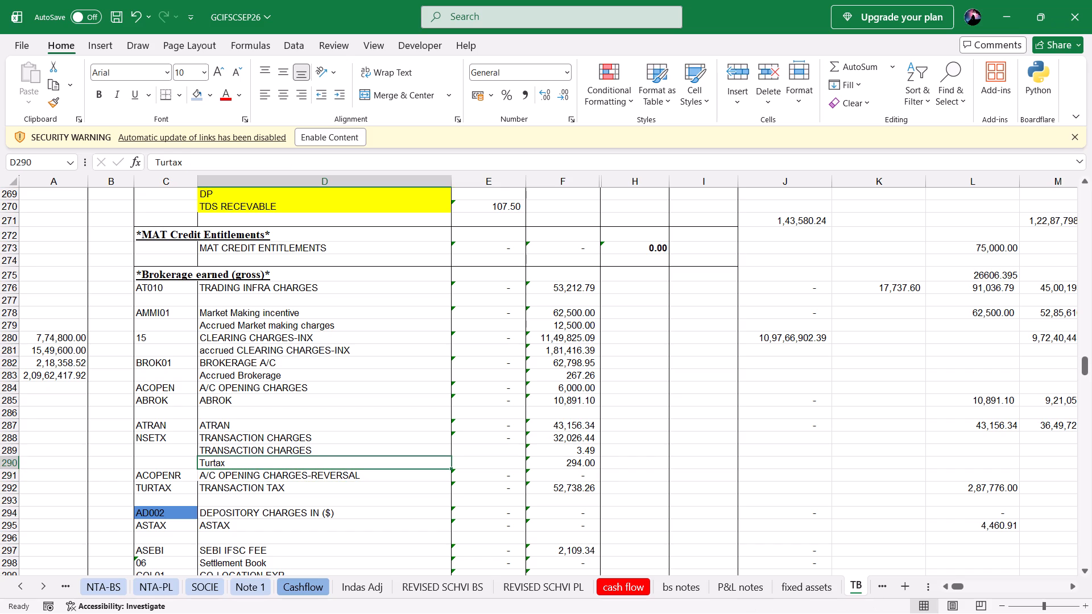
pyautogui.press('Up')
pyautogui.press('Down')
pyautogui.press('Up')
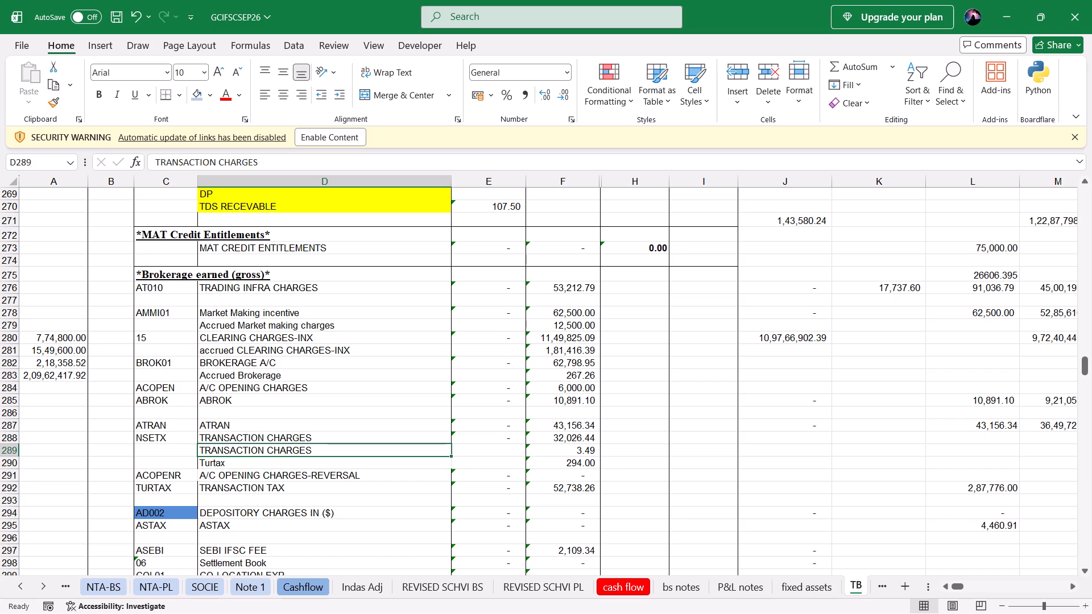
# Inspect the credit formula of the TRANSACTION CHARGES row without an account code, comparing it with the NSETX row above.
pyautogui.press('Right')
pyautogui.press('Right')
pyautogui.press('Left')
pyautogui.press('Left')
pyautogui.press('Left')
pyautogui.press('Up')
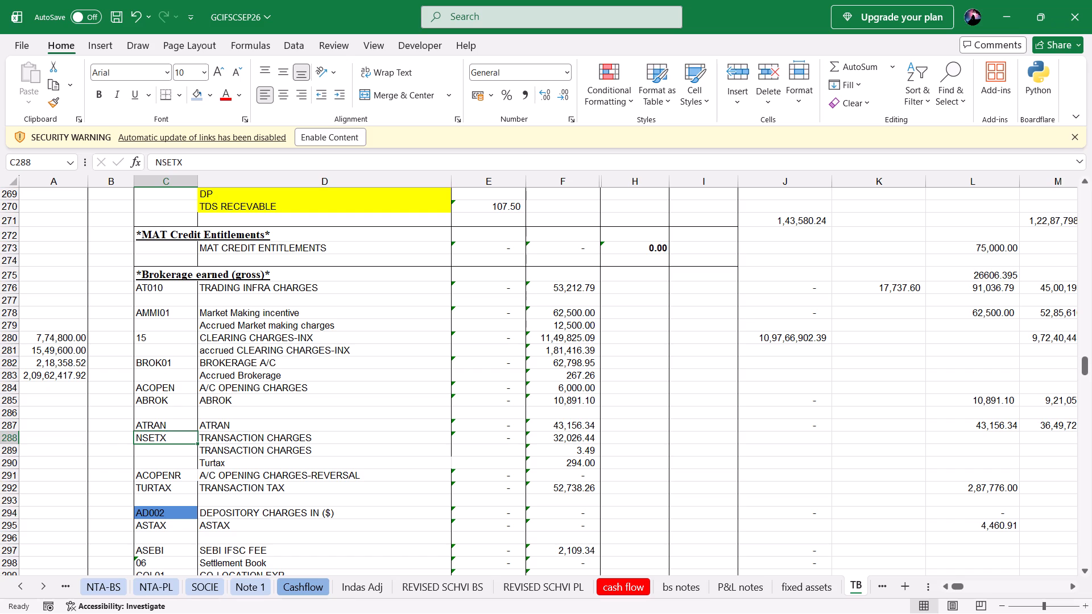
pyautogui.press('Down')
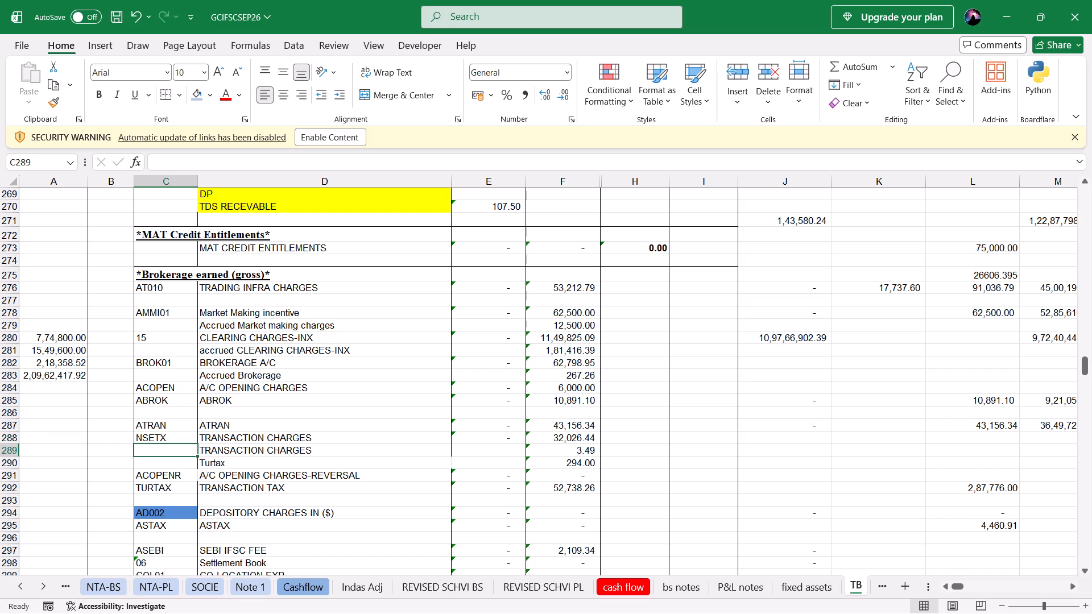
pyautogui.press('Right')
pyautogui.press('Right')
pyautogui.press('Right')
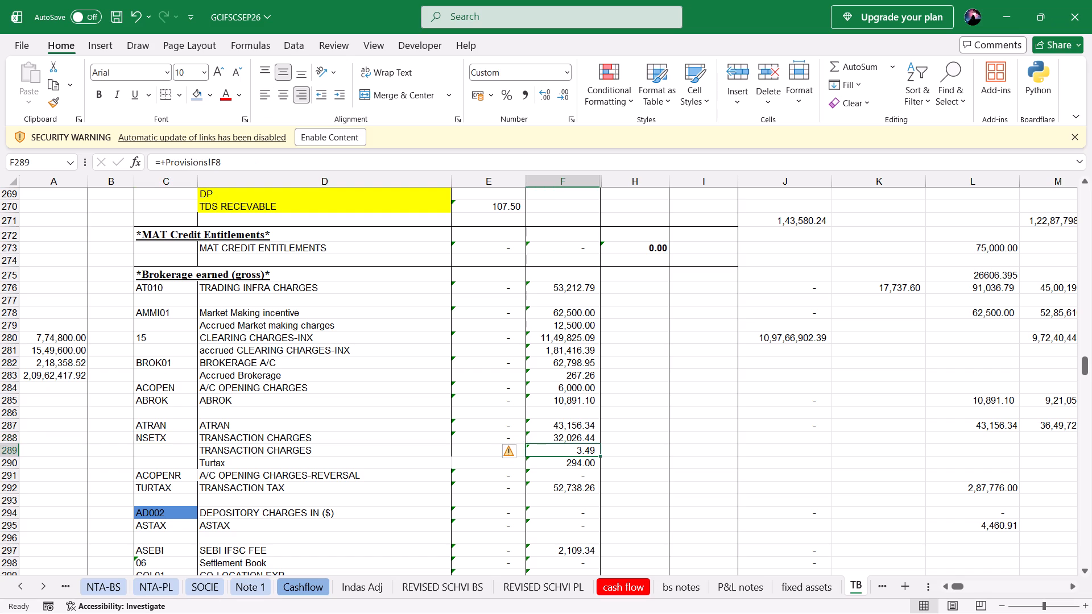
pyautogui.press('Up')
pyautogui.press('Down')
# Trace the uncoded TRANSACTION CHARGES credit to its source in Provisions and view the accrual table from its top.
pyautogui.hotkey('ctrl', '[')
pyautogui.press('Up')
pyautogui.press('Up')
pyautogui.press('Up')
pyautogui.press('Up')
pyautogui.press('Up')
pyautogui.press('Up')
pyautogui.press('Up')
pyautogui.press('Up')
pyautogui.press('Up')
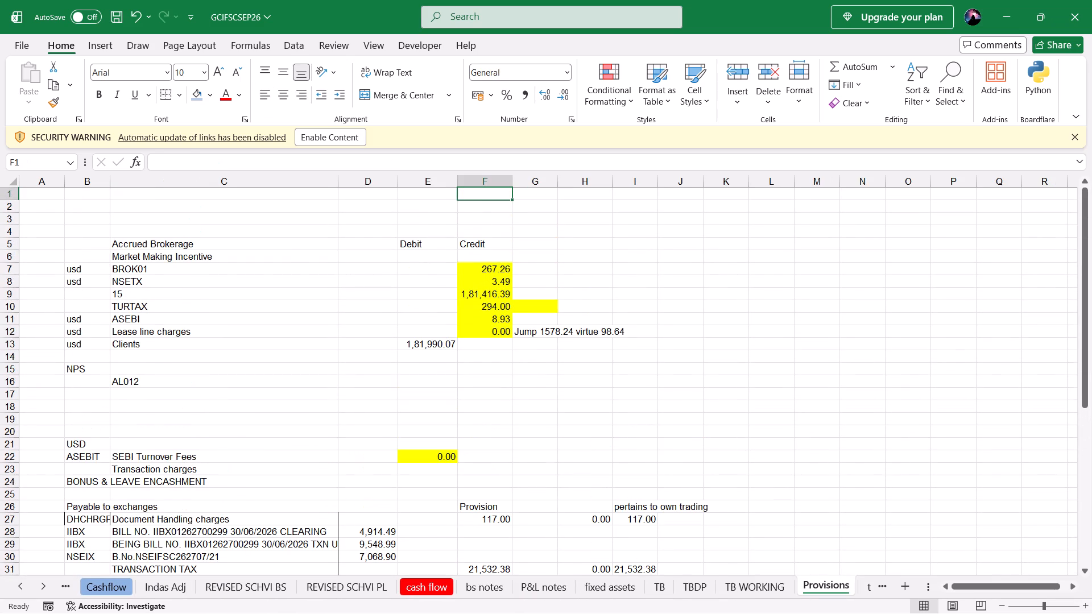
# Inspect the Provisions credit entries one by one, from BROK01 down to Lease line charges.
pyautogui.press('Down')
pyautogui.press('Down')
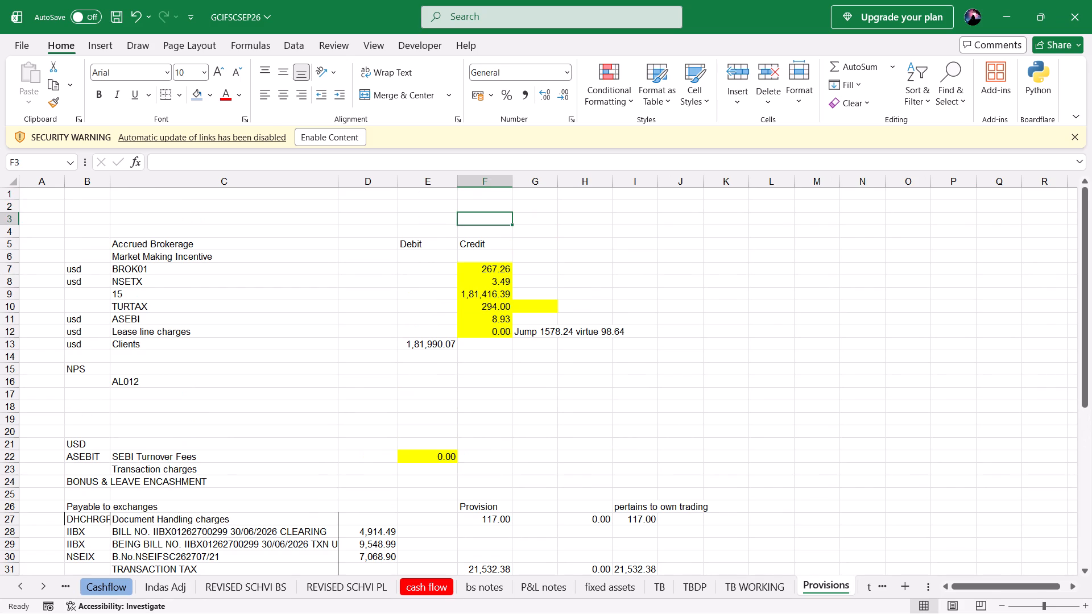
pyautogui.press('Down')
pyautogui.press('Down')
pyautogui.press('Down')
pyautogui.press('Down')
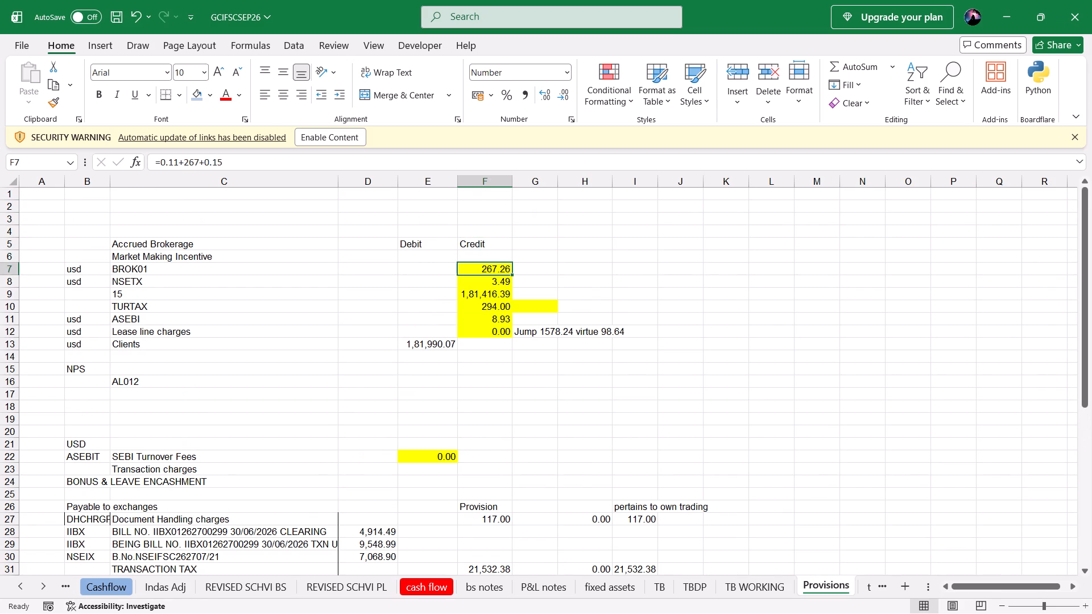
pyautogui.press('Down')
pyautogui.press('Down')
pyautogui.press('Down')
pyautogui.press('Down')
pyautogui.press('Down')
pyautogui.press('Left')
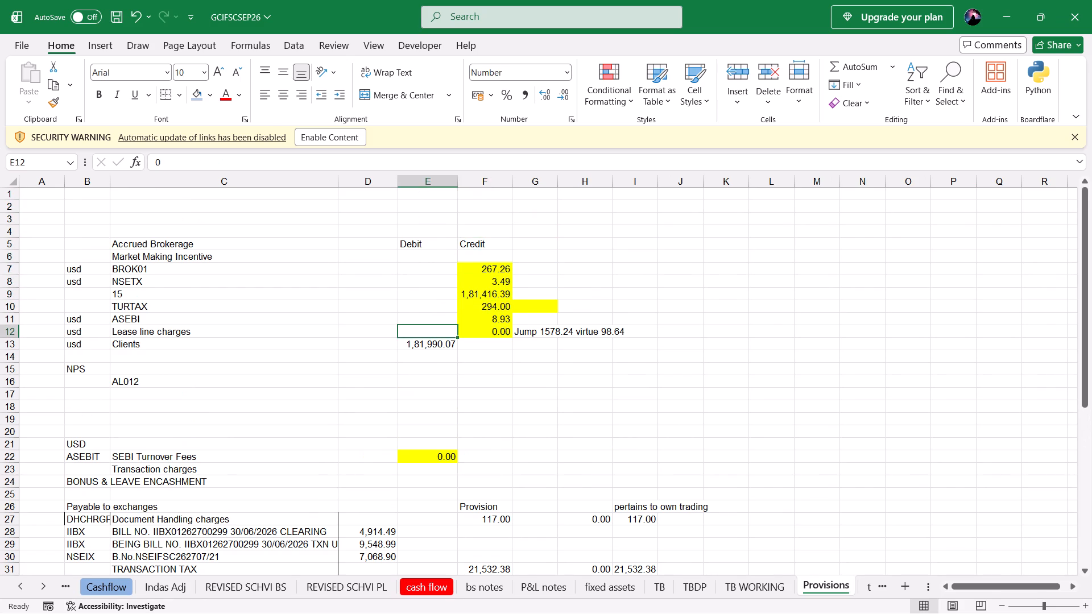
# Inspect the formula behind the Clients debit amount in Provisions.
pyautogui.press('Down')
pyautogui.press('F2')
pyautogui.press('Escape')
pyautogui.press('Left')
pyautogui.press('Left')
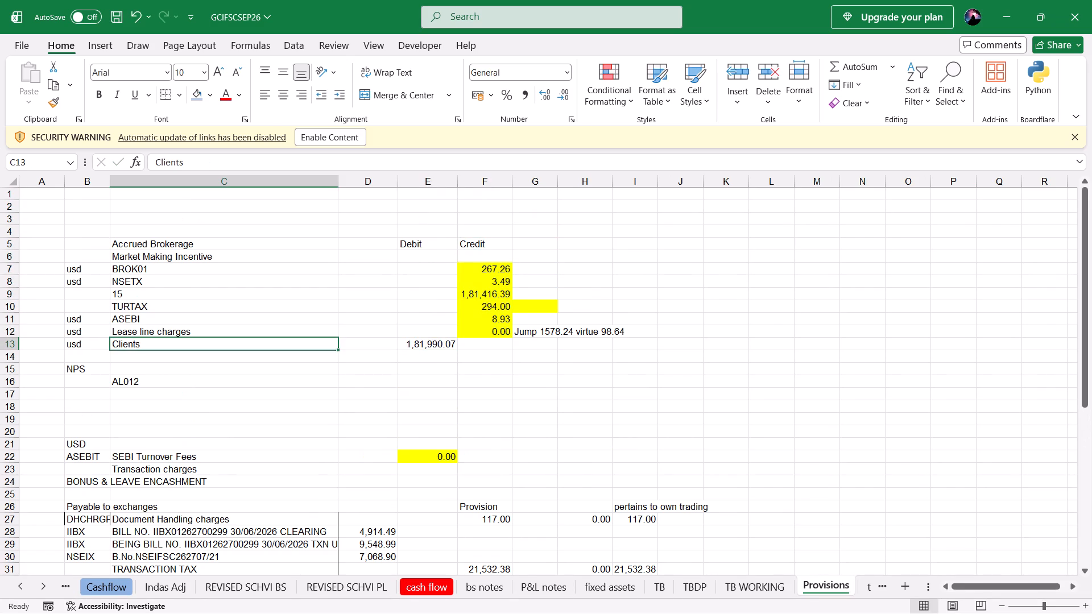
pyautogui.press('Right')
pyautogui.press('Up')
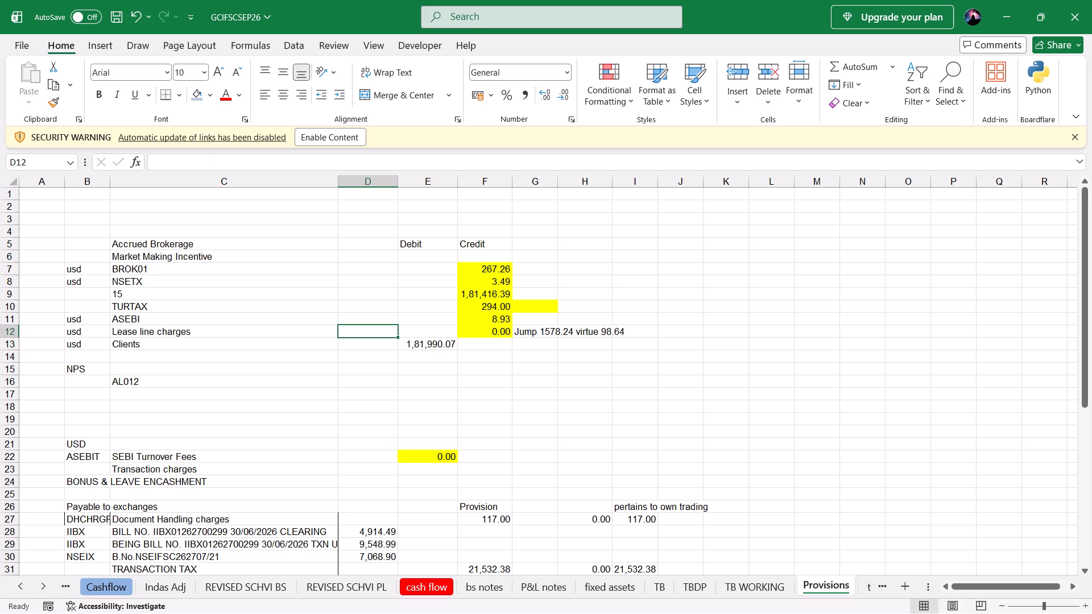
# Inspect how the Provisions credit amounts for TURTAX and account 15 were entered.
pyautogui.press('Right')
pyautogui.press('Up')
pyautogui.press('Up')
pyautogui.press('Down')
pyautogui.press('Down')
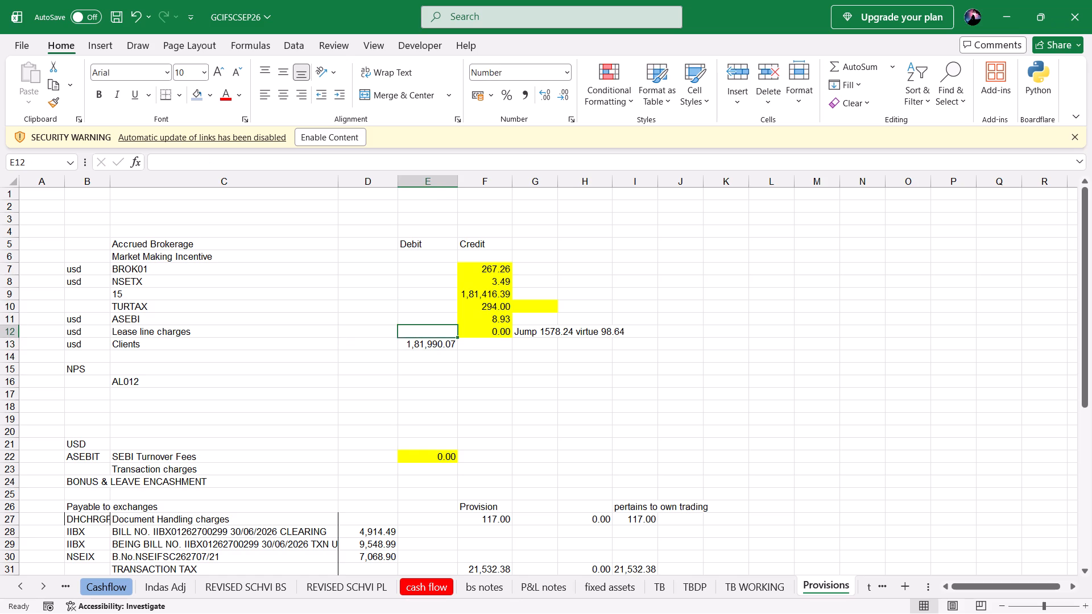
pyautogui.press('Right')
pyautogui.press('Up')
pyautogui.press('Up')
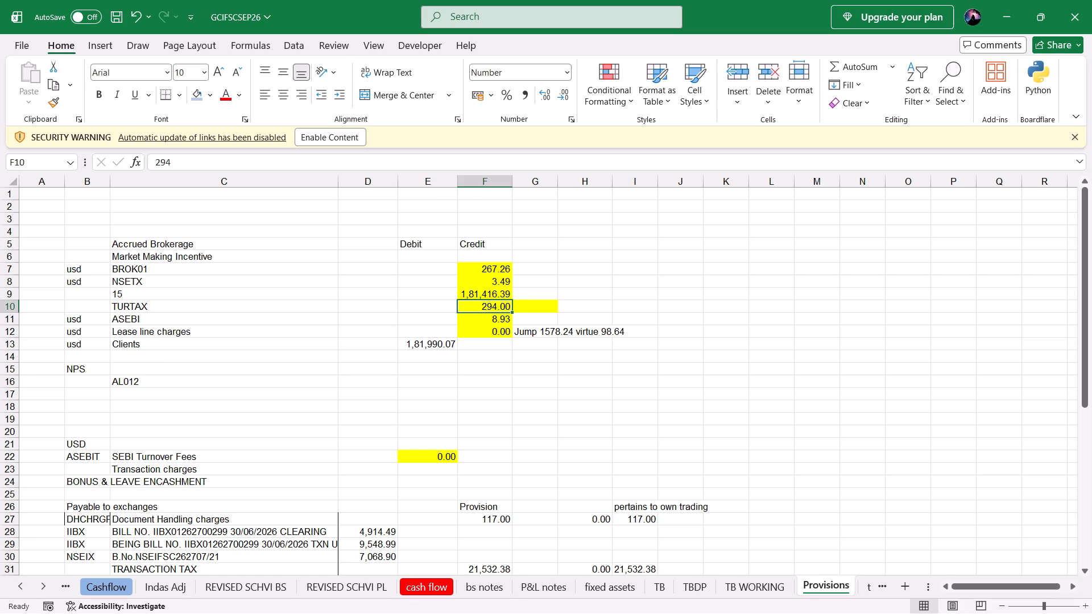
pyautogui.press('Up')
pyautogui.press('F2')
pyautogui.press('Escape')
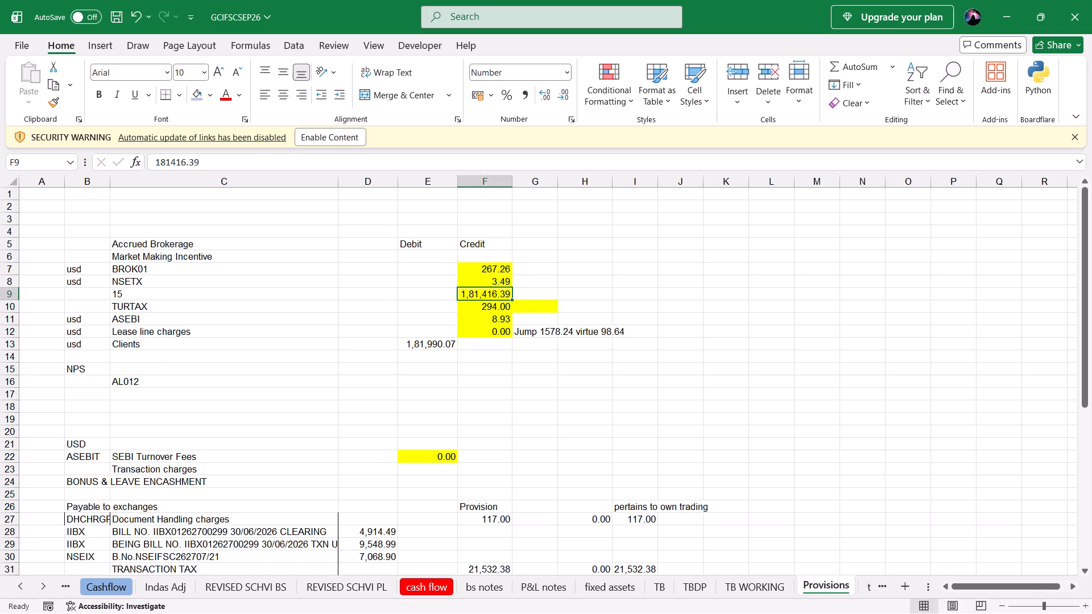
pyautogui.hotkey('shift', 'space')
pyautogui.press('Escape')
pyautogui.press('Down')
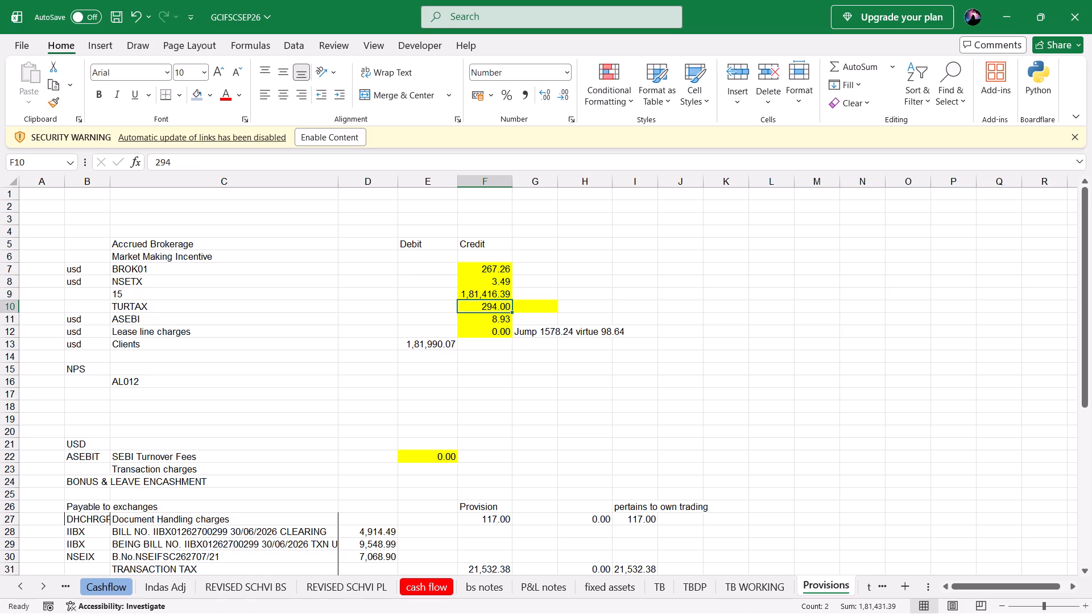
# Trace the dependents of account 15's credit in Provisions and follow the external reference to TB cell F281, selecting its row.
pyautogui.press('Up')
pyautogui.hotkey('alt', 'm')
pyautogui.press('d')
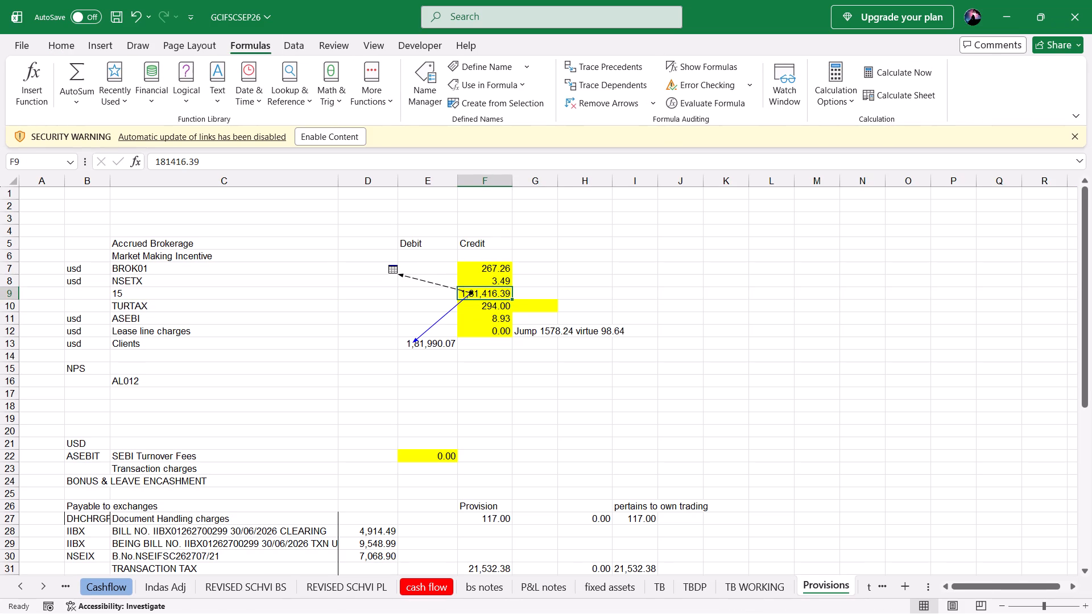
pyautogui.doubleClick(413, 277)
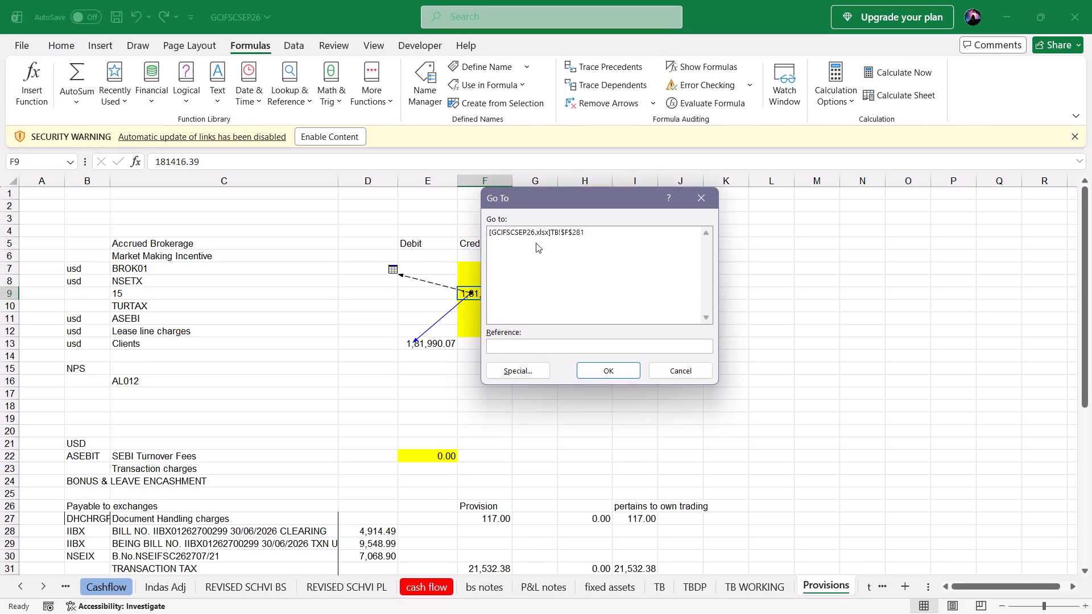
pyautogui.doubleClick(538, 239)
pyautogui.doubleClick(551, 233)
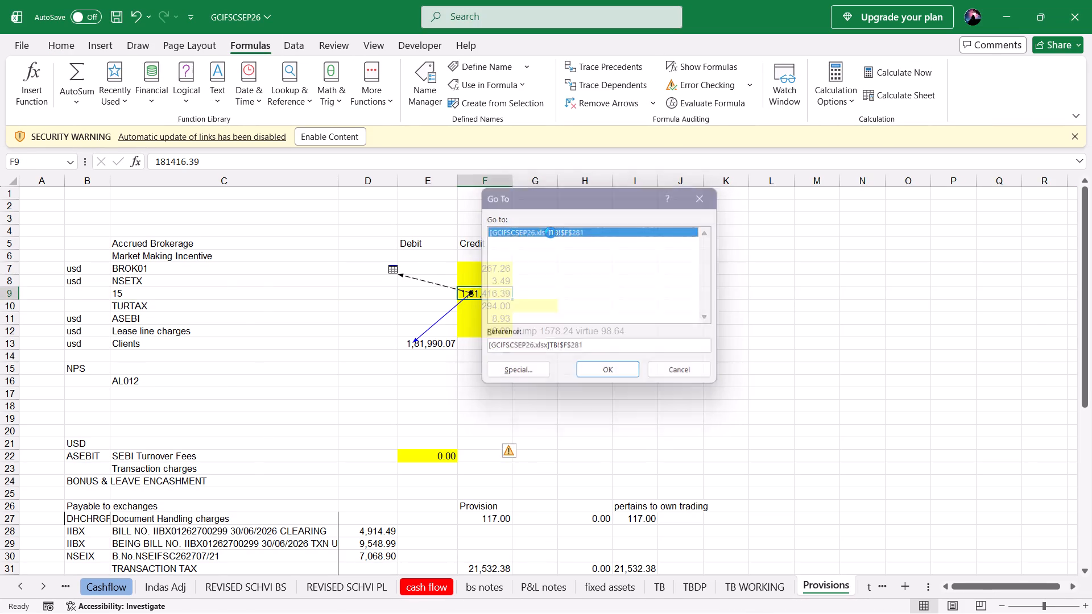
pyautogui.hotkey('shift', 'space')
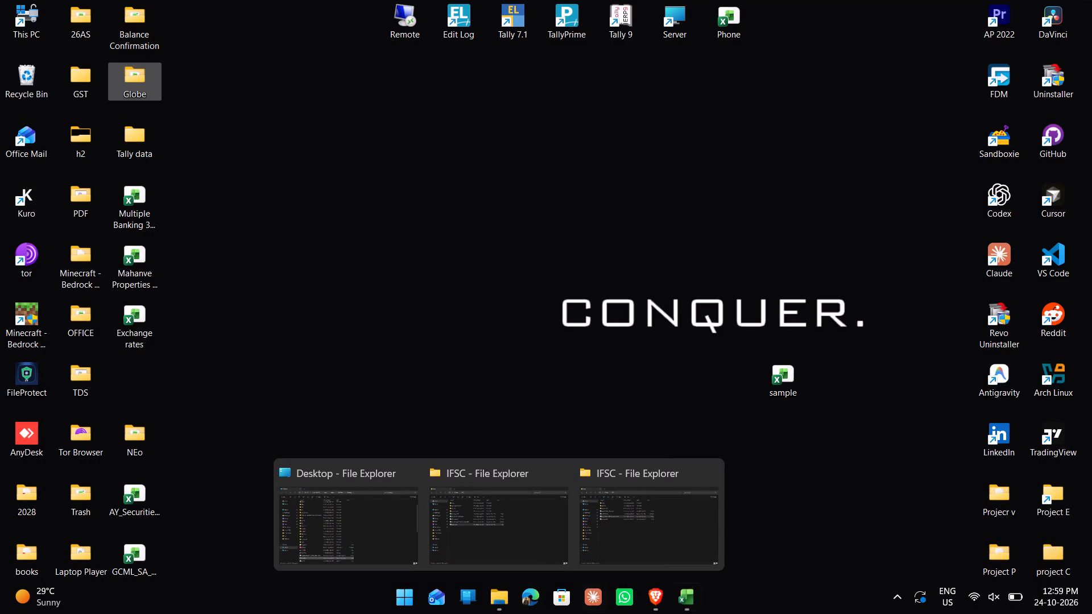
# Exit the TranslucentTB utility and switch back to the GCIFSCSEP26 workbook.
pyautogui.click(888, 600)
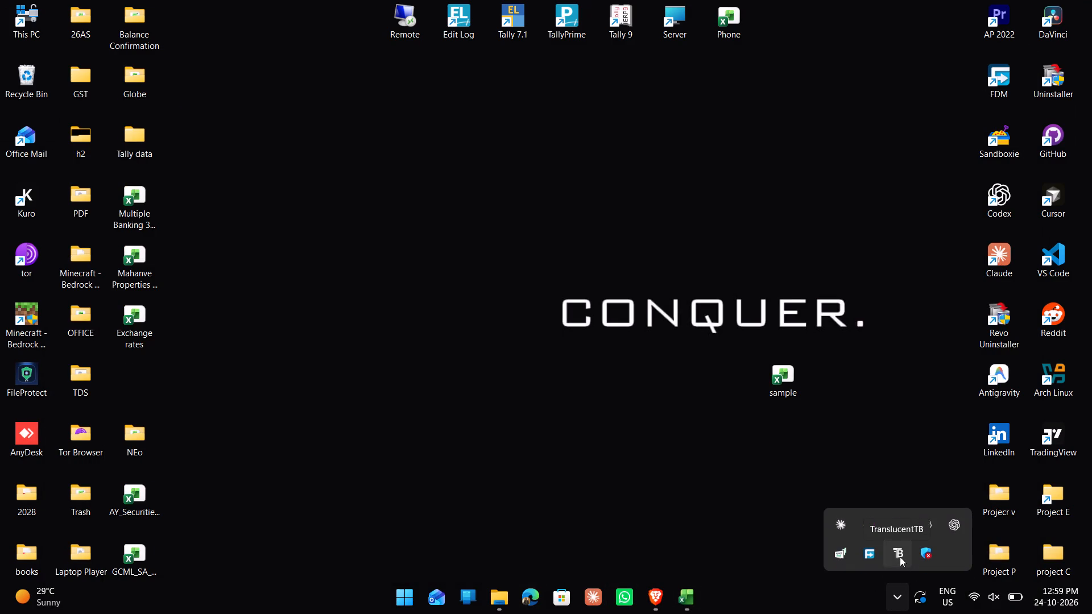
pyautogui.click(900, 557)
pyautogui.click(918, 536)
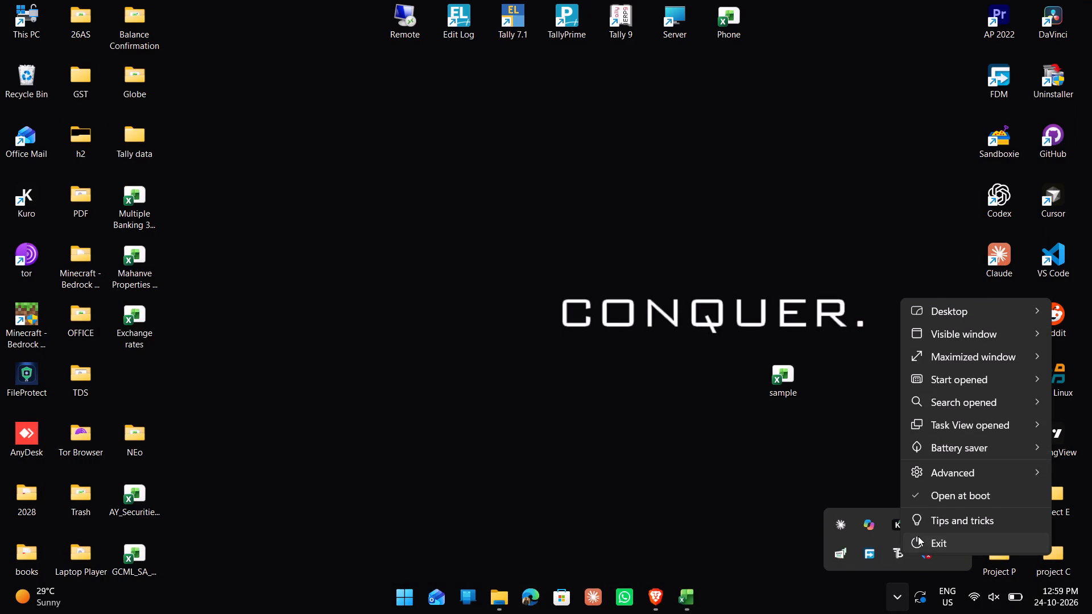
pyautogui.click(692, 500)
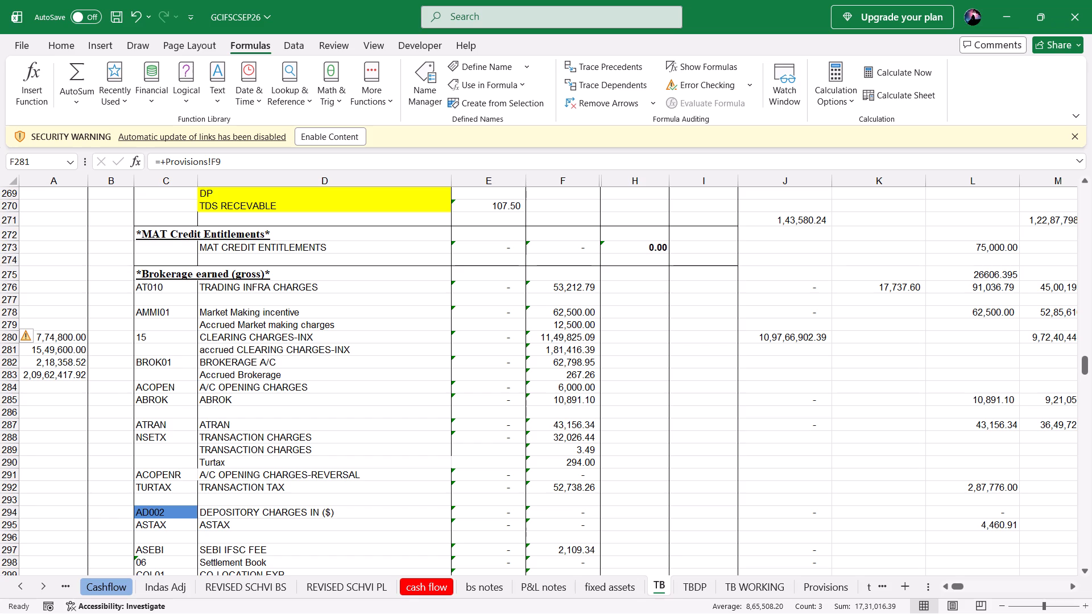
# Examine the A/C OPENING CHARGES entry and the brokerage-earned rows around accrued CLEARING CHARGES-INX in TB.
pyautogui.moveTo(176, 387); pyautogui.dragTo(493, 382)
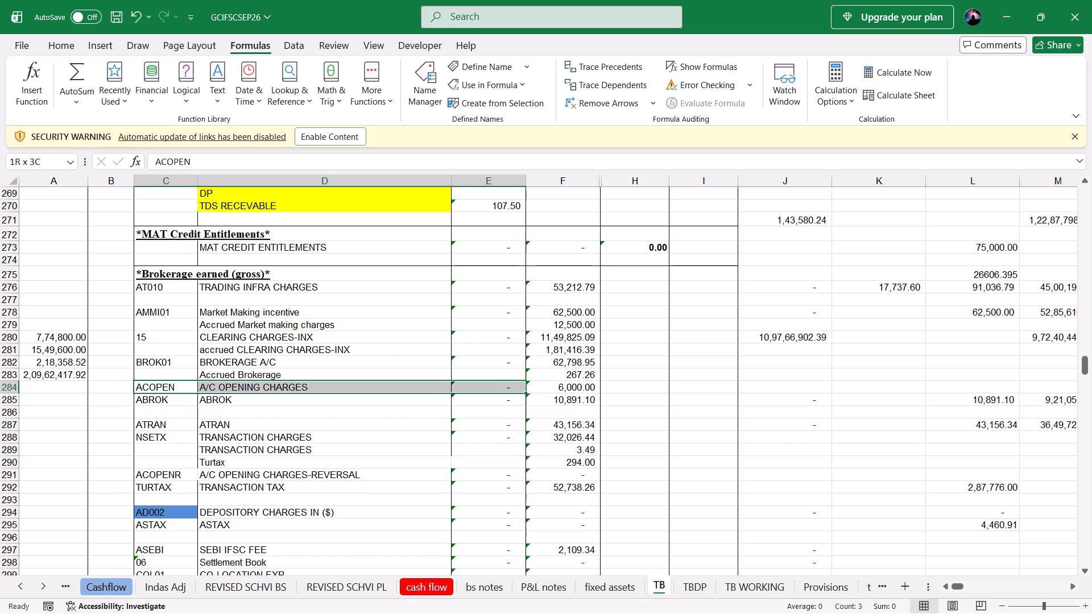
pyautogui.moveTo(493, 382); pyautogui.dragTo(540, 383)
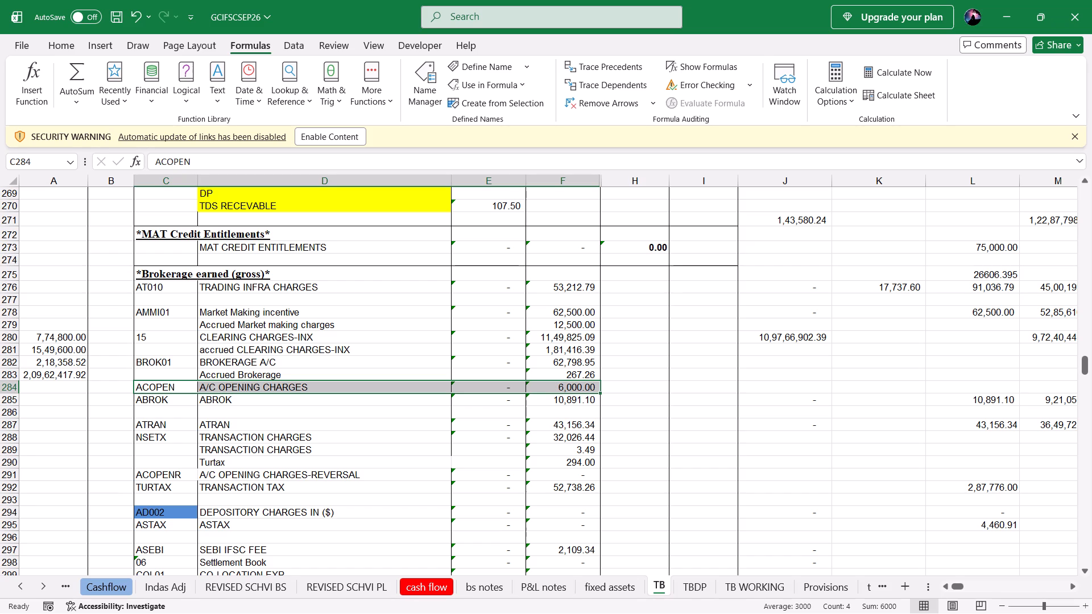
pyautogui.press('Down')
pyautogui.press('Down')
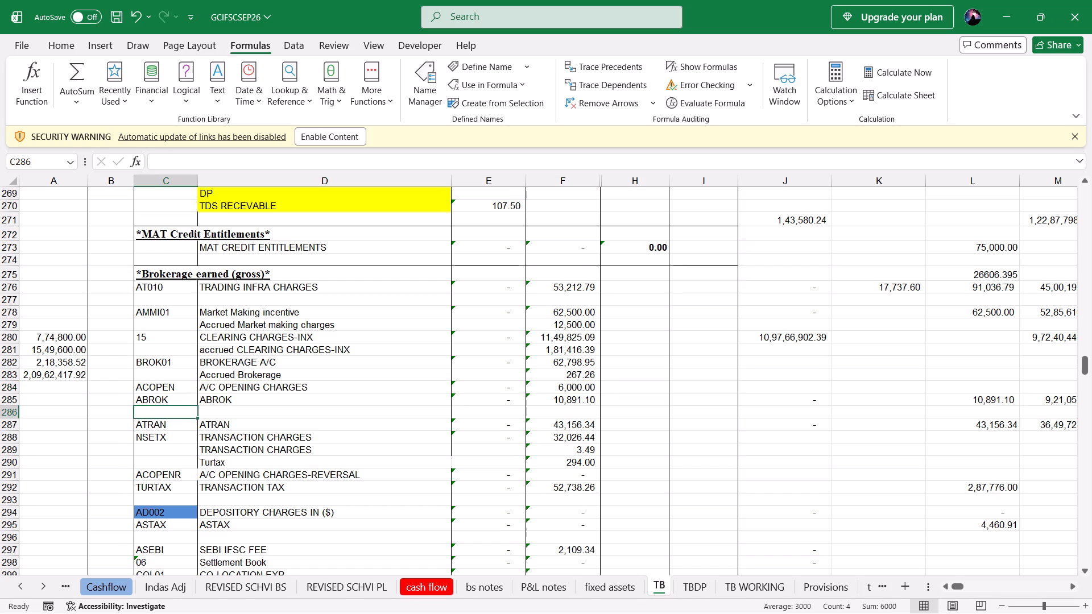
pyautogui.press('Down')
pyautogui.press('Down')
pyautogui.press('Down')
pyautogui.press('Up')
pyautogui.press('Up')
pyautogui.press('Up')
pyautogui.press('Up')
pyautogui.press('Up')
pyautogui.press('Up')
pyautogui.press('Up')
pyautogui.press('Up')
pyautogui.press('Up')
pyautogui.press('Right')
pyautogui.press('Down')
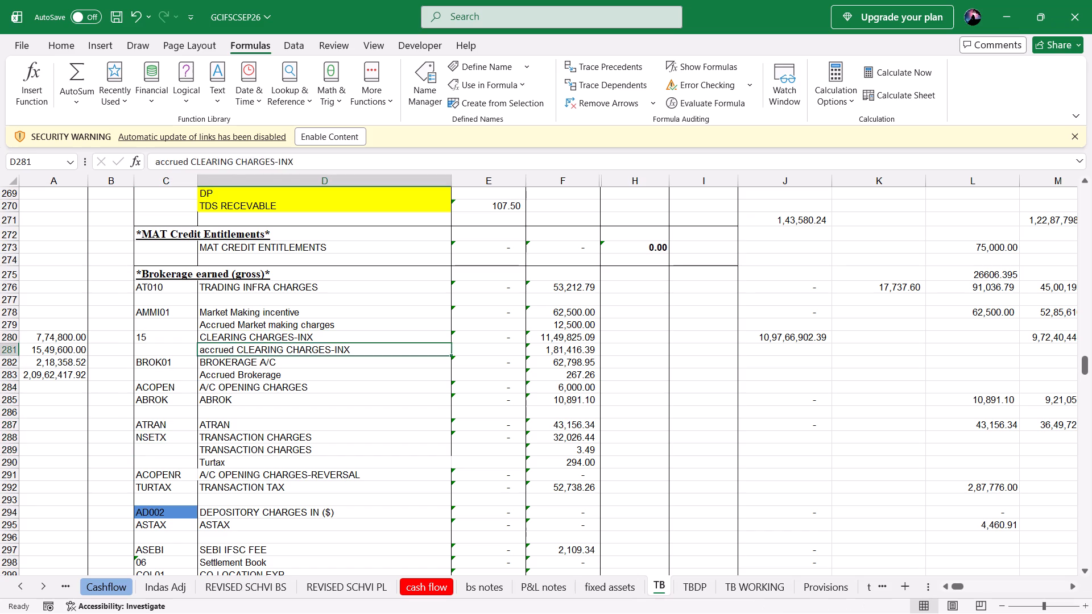
pyautogui.press('Right')
pyautogui.press('Right')
pyautogui.press('Left')
pyautogui.press('Left')
pyautogui.press('Left')
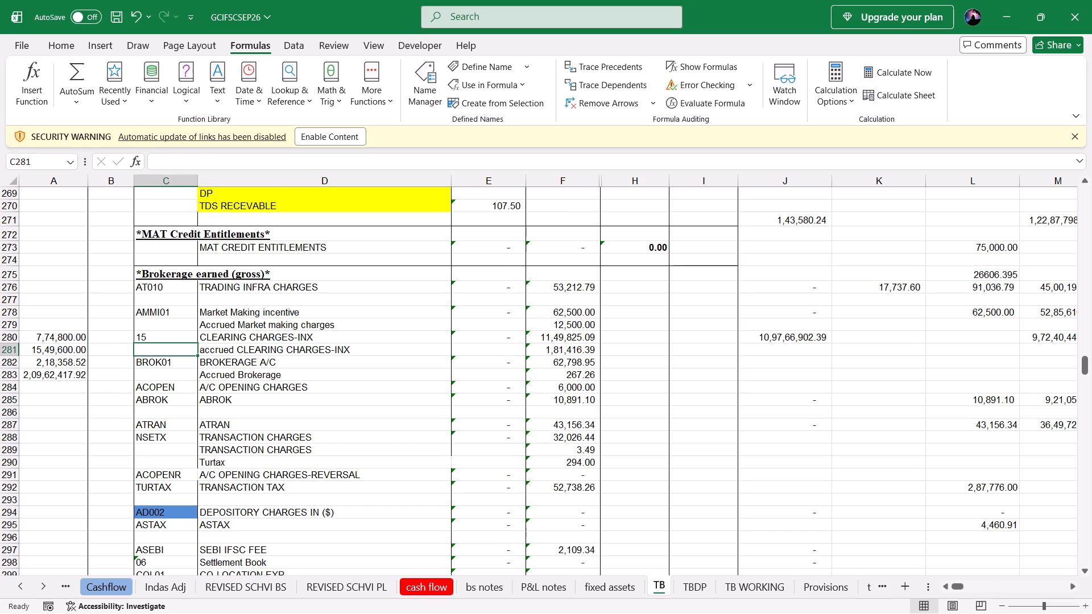
pyautogui.press('Right')
pyautogui.press('Right')
pyautogui.press('Right')
pyautogui.press('Left')
pyautogui.press('Left')
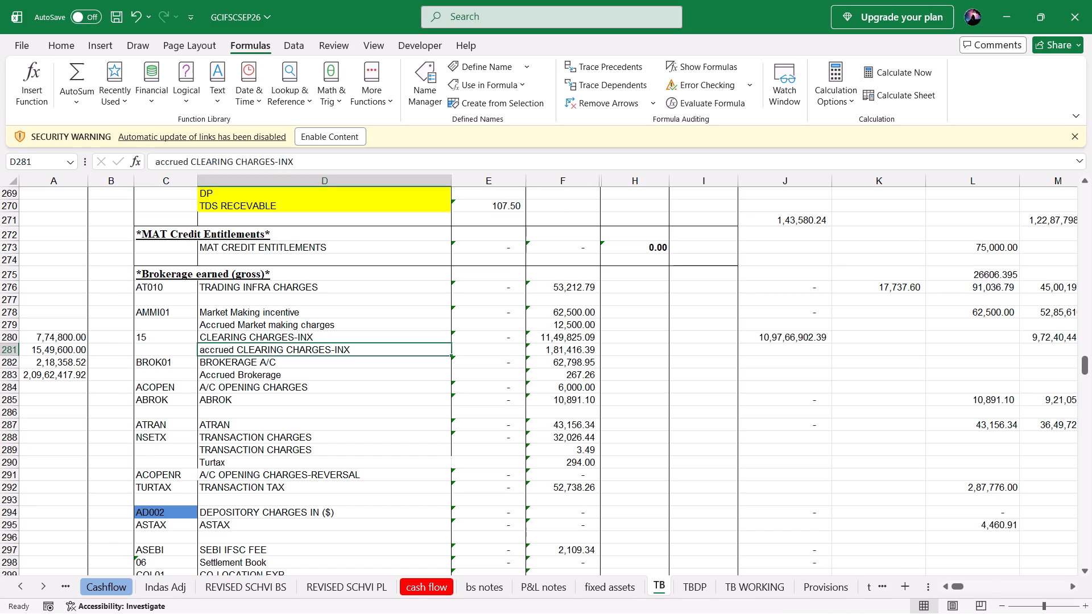
pyautogui.press('Left')
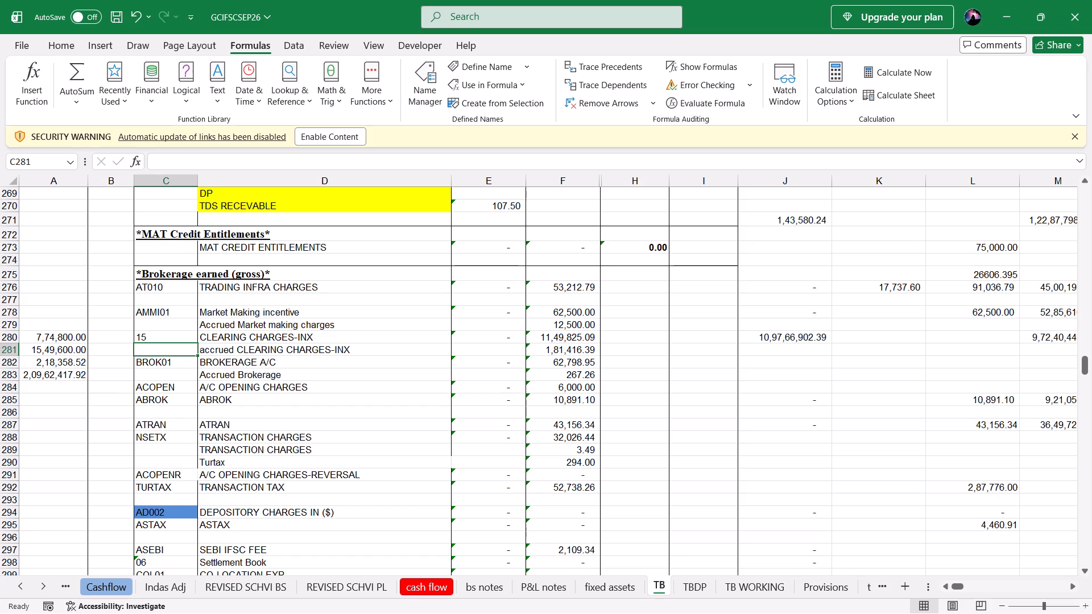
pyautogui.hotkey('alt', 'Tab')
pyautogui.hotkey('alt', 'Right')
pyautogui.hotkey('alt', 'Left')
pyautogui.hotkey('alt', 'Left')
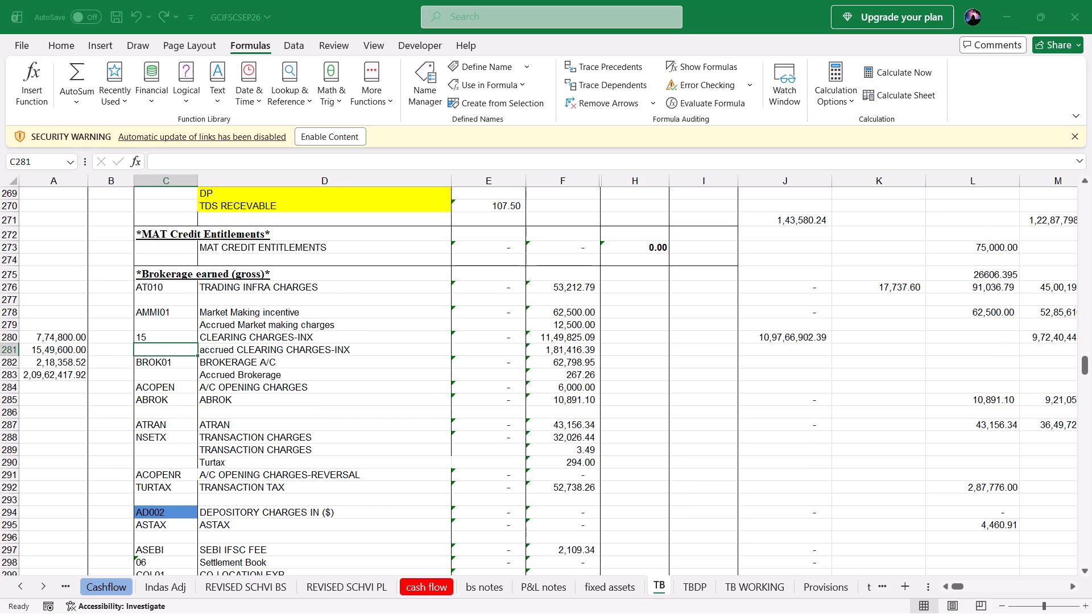
# Follow the accrued CLEARING CHARGES-INX amount in TB cell F281 to its source cell in Provisions.
pyautogui.press('Right')
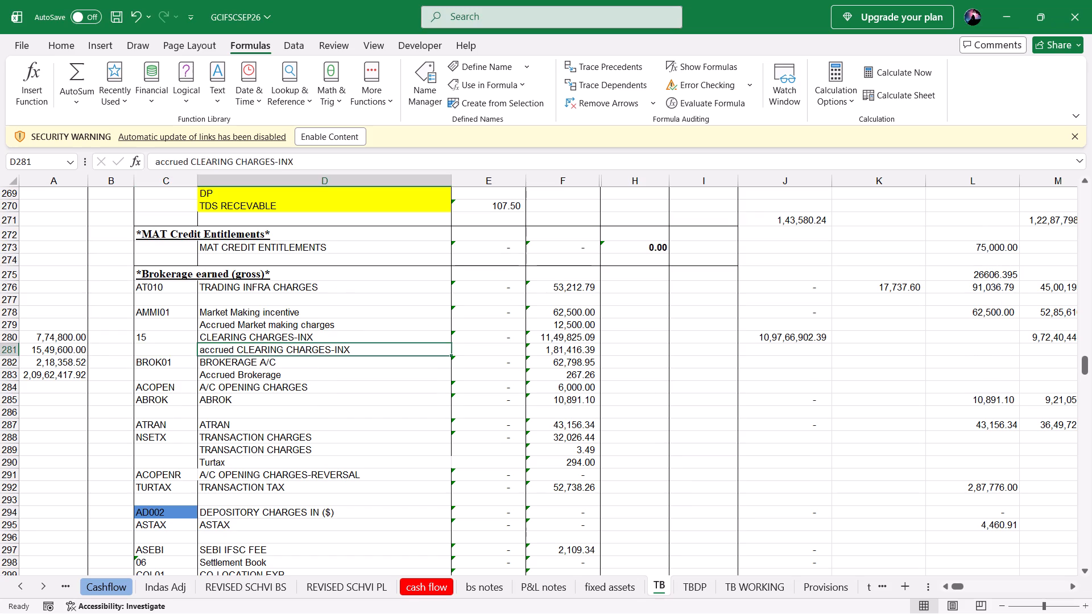
pyautogui.press('Right')
pyautogui.press('Down')
pyautogui.press('Right')
pyautogui.press('Up')
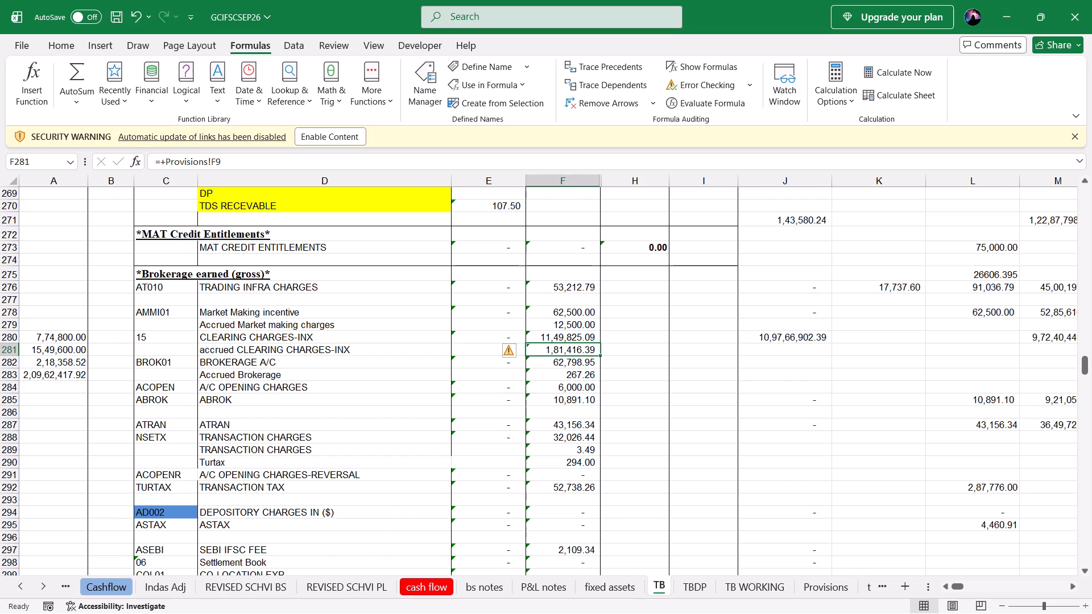
pyautogui.hotkey('ctrl', '[')
pyautogui.press('Up')
pyautogui.press('Down')
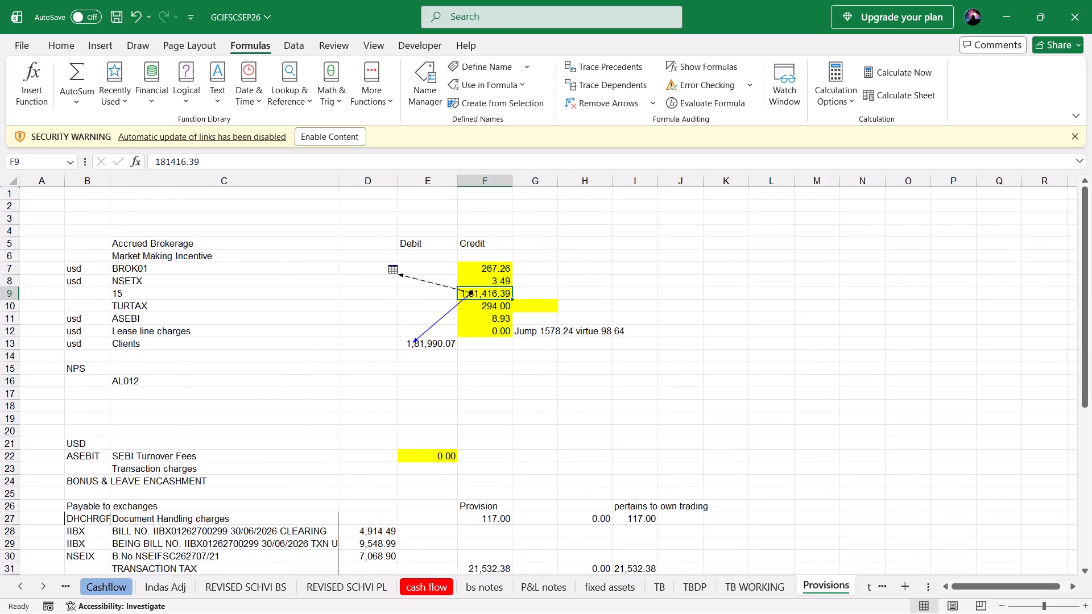
# Check account 15's row in Provisions and remove all trace arrows from the sheet.
pyautogui.press('Left')
pyautogui.press('Left')
pyautogui.press('Left')
pyautogui.press('Left')
pyautogui.press('Right')
pyautogui.press('Right')
pyautogui.press('Right')
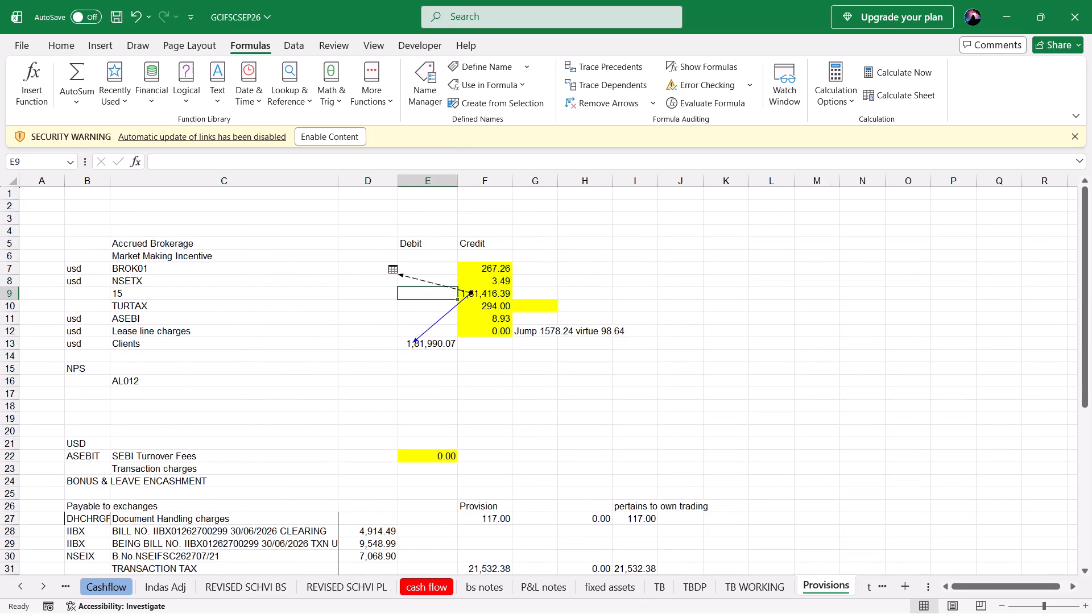
pyautogui.press('Right')
pyautogui.write('maa')
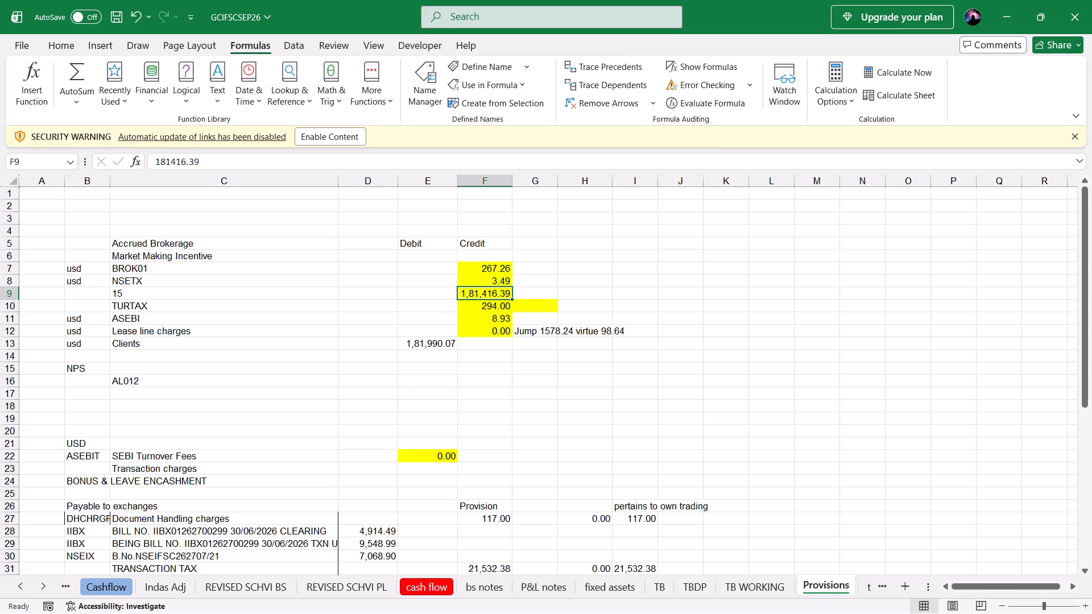
# Review the rest of the Provisions sheet, from payables to exchanges through prepaid expenses and the staff cost table.
pyautogui.press('Down')
pyautogui.press('Down')
pyautogui.press('Down')
pyautogui.press('Down')
pyautogui.press('Down')
pyautogui.press('Down')
pyautogui.press('Down')
pyautogui.press('Down')
pyautogui.press('Down')
pyautogui.press('Down')
pyautogui.press('Down')
pyautogui.press('Down')
pyautogui.press('Down')
pyautogui.press('Down')
pyautogui.press('Down')
pyautogui.press('Down')
pyautogui.press('Down')
pyautogui.press('Down')
pyautogui.press('Down')
pyautogui.press('Down')
pyautogui.press('Down')
pyautogui.press('Down')
pyautogui.press('Down')
pyautogui.press('Down')
pyautogui.press('Down')
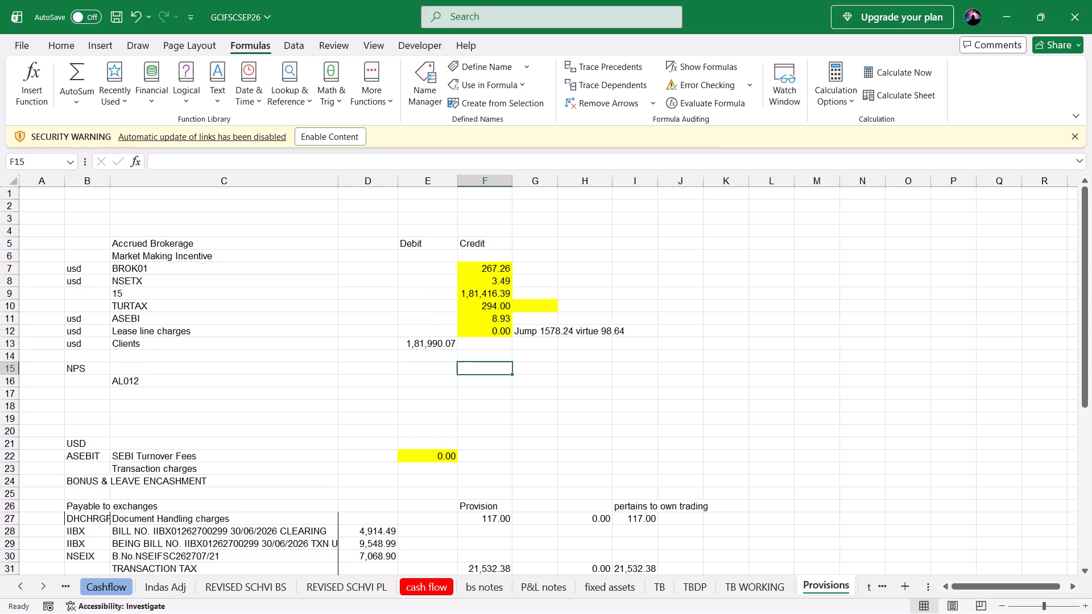
pyautogui.press('Up')
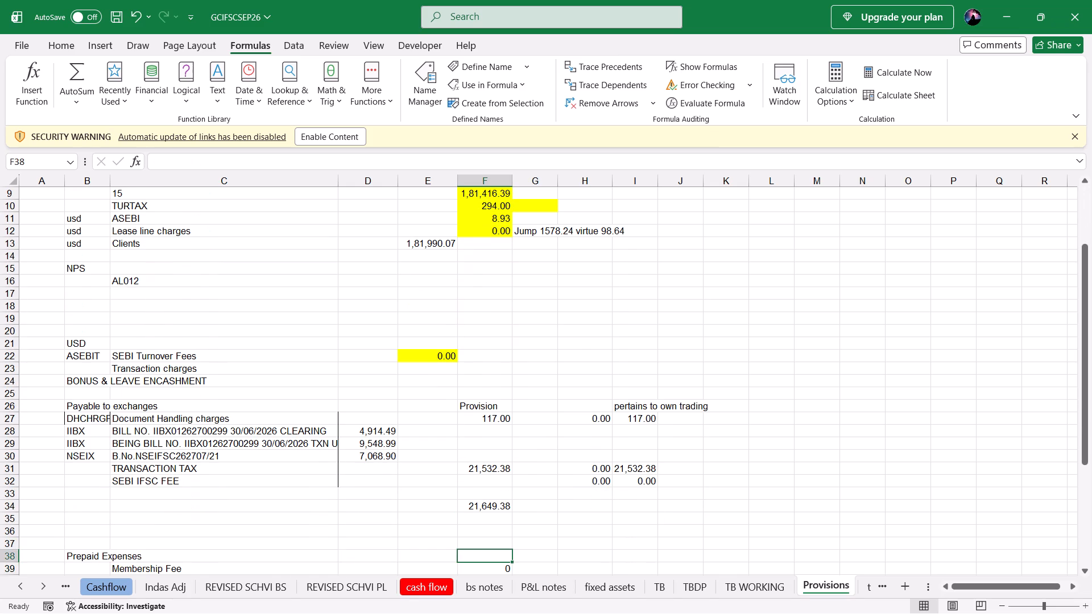
pyautogui.press('Up')
pyautogui.press('Down')
pyautogui.press('Down')
pyautogui.press('Down')
pyautogui.press('Down')
pyautogui.press('Down')
pyautogui.press('Down')
pyautogui.press('Down')
pyautogui.press('Down')
pyautogui.press('Down')
pyautogui.press('Down')
pyautogui.press('Down')
pyautogui.press('Down')
pyautogui.press('Down')
pyautogui.press('Down')
pyautogui.press('Down')
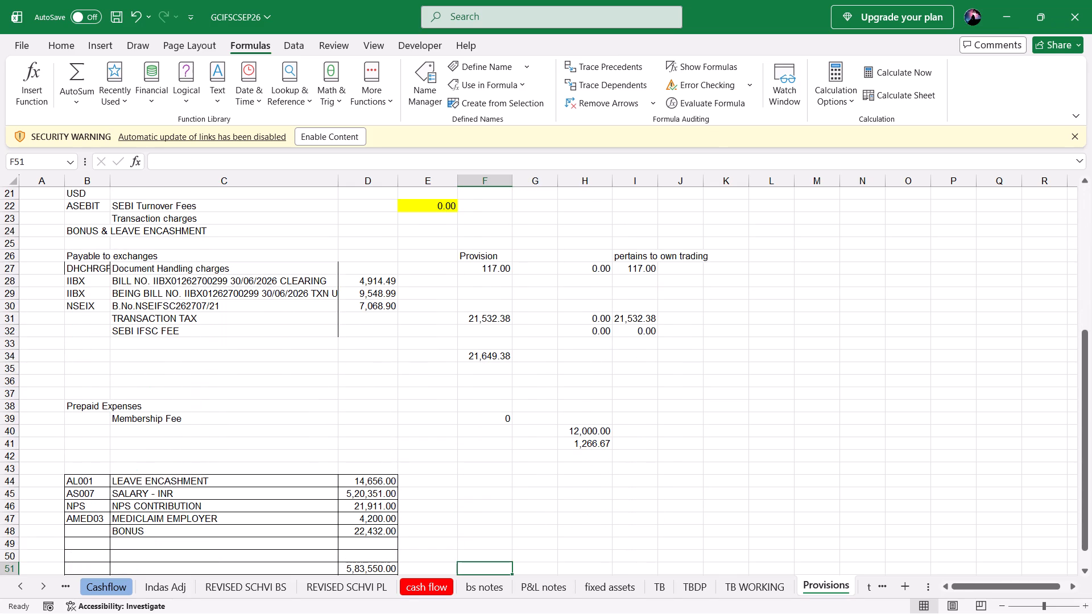
pyautogui.press('Up')
pyautogui.press('Down')
pyautogui.press('Down')
pyautogui.press('Down')
pyautogui.press('Down')
pyautogui.press('Down')
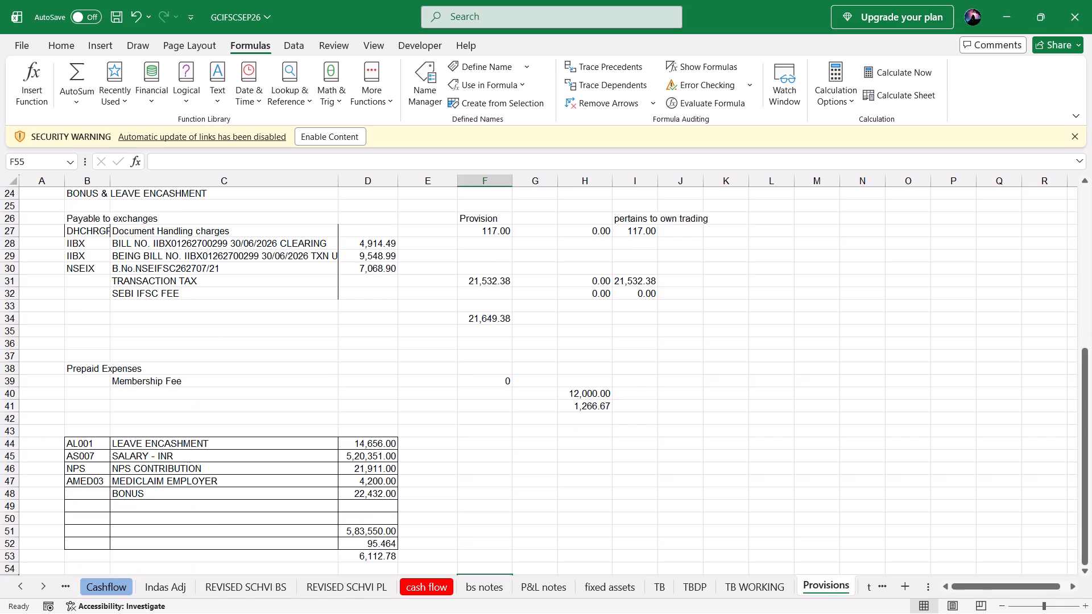
pyautogui.press('Down')
pyautogui.press('Down')
pyautogui.press('Down')
pyautogui.press('Down')
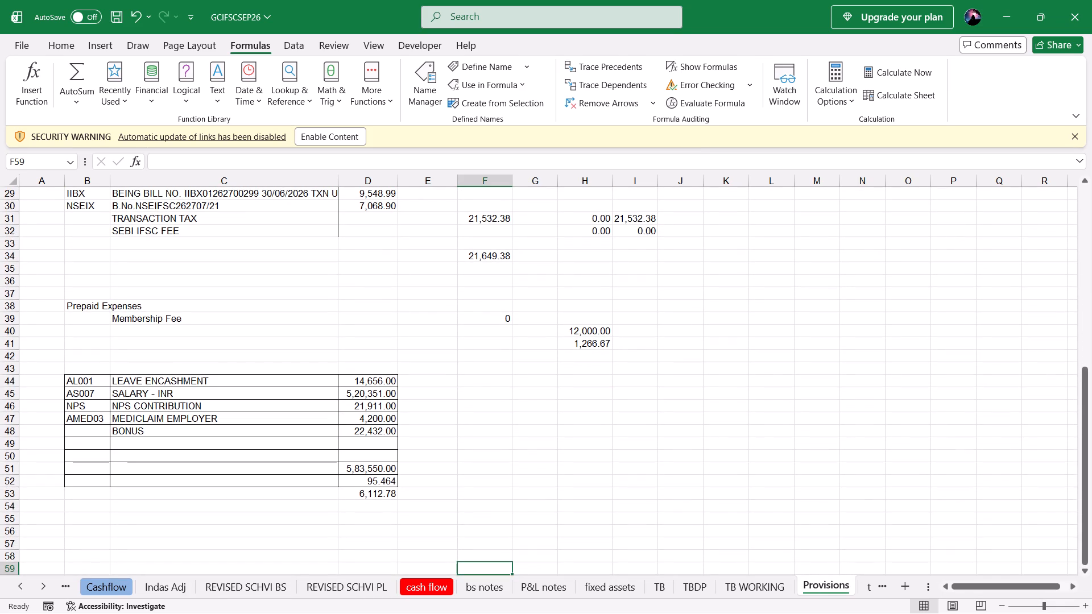
# Examine the staff cost table in Provisions, from its empty rows up to the AL001 leave encashment entry.
pyautogui.press('Up')
pyautogui.press('Up')
pyautogui.press('Up')
pyautogui.press('Up')
pyautogui.press('Up')
pyautogui.press('Up')
pyautogui.press('Up')
pyautogui.press('Up')
pyautogui.press('Up')
pyautogui.press('Left')
pyautogui.press('Left')
pyautogui.press('Left')
pyautogui.press('Left')
pyautogui.press('Left')
pyautogui.press('Left')
pyautogui.press('Left')
pyautogui.press('Left')
pyautogui.press('Left')
pyautogui.press('Left')
pyautogui.press('Left')
pyautogui.press('Left')
pyautogui.press('Left')
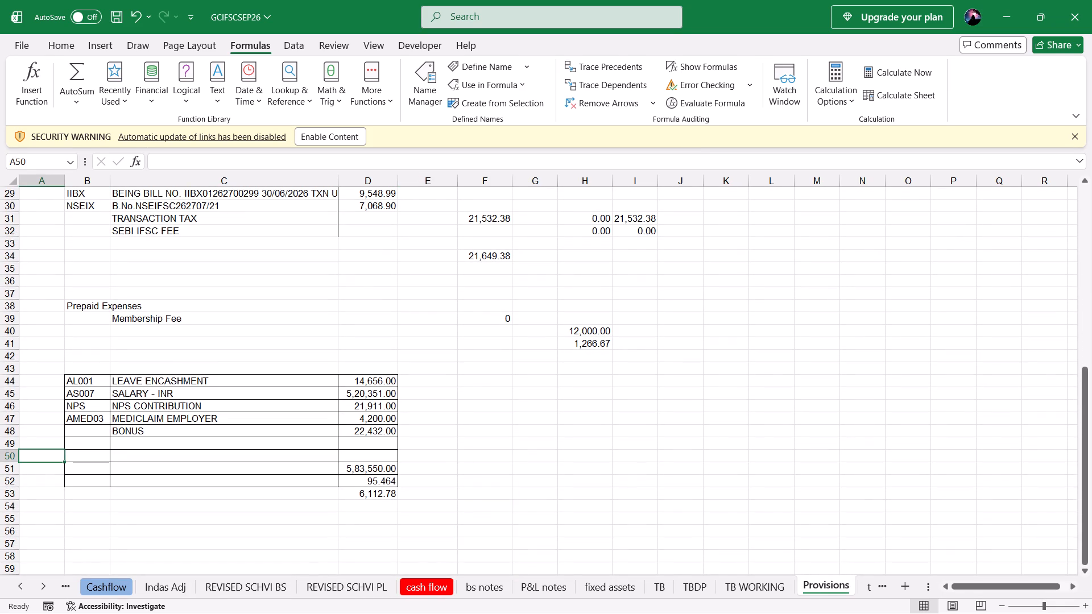
pyautogui.press('Up')
pyautogui.press('Up')
pyautogui.press('Up')
pyautogui.press('Up')
pyautogui.press('Up')
pyautogui.press('Right')
pyautogui.press('Up')
pyautogui.press('Up')
pyautogui.press('Right')
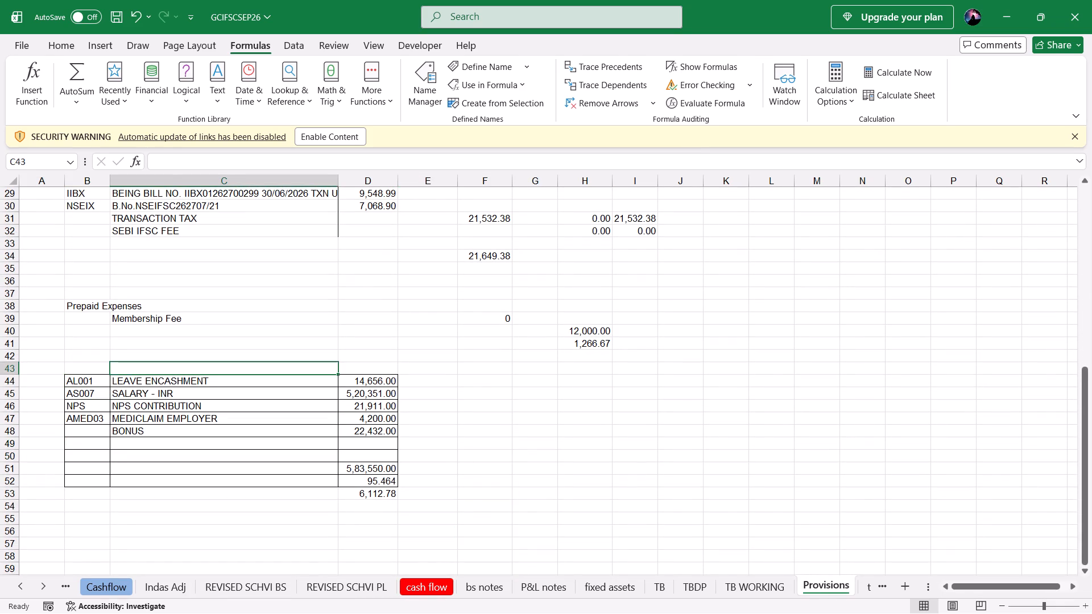
pyautogui.press('Down')
pyautogui.press('Right')
pyautogui.press('Right')
pyautogui.press('Left')
pyautogui.press('Left')
pyautogui.press('Left')
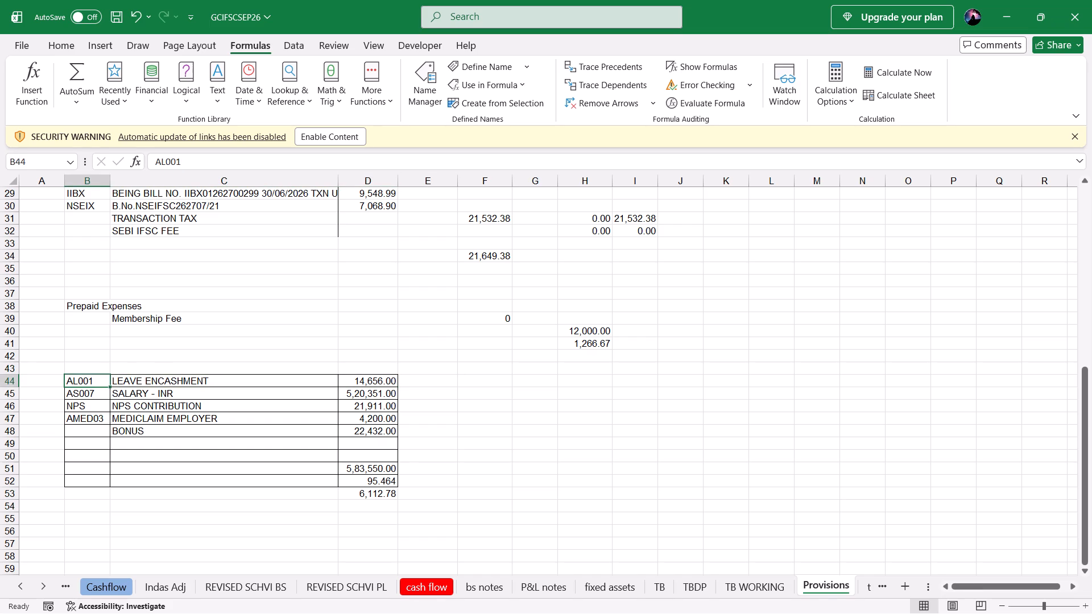
# Go back through the workbook's sheets to the Statement of Profit and Loss in SPL.
pyautogui.hotkey('ctrl', 'pageup')
pyautogui.hotkey('ctrl', 'pageup')
pyautogui.hotkey('ctrl', 'pageup')
pyautogui.hotkey('ctrl', 'pageup')
pyautogui.hotkey('ctrl', 'pageup')
pyautogui.hotkey('ctrl', 'pageup')
pyautogui.hotkey('ctrl', 'pageup')
pyautogui.hotkey('ctrl', 'pageup')
pyautogui.hotkey('ctrl', 'pageup')
pyautogui.hotkey('ctrl', 'pageup')
pyautogui.hotkey('ctrl', 'pageup')
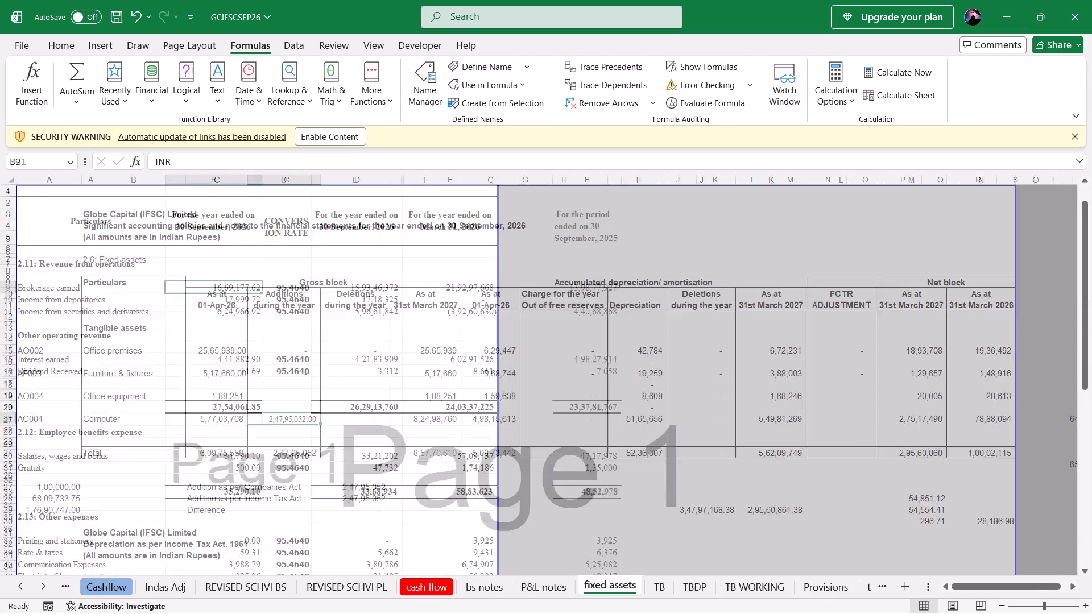
pyautogui.hotkey('ctrl', 'pageup')
pyautogui.hotkey('ctrl', 'pageup')
pyautogui.hotkey('ctrl', 'pageup')
pyautogui.hotkey('ctrl', 'pageup')
pyautogui.hotkey('ctrl', 'pageup')
pyautogui.hotkey('ctrl', 'pageup')
pyautogui.hotkey('ctrl', 'pageup')
pyautogui.hotkey('ctrl', 'pageup')
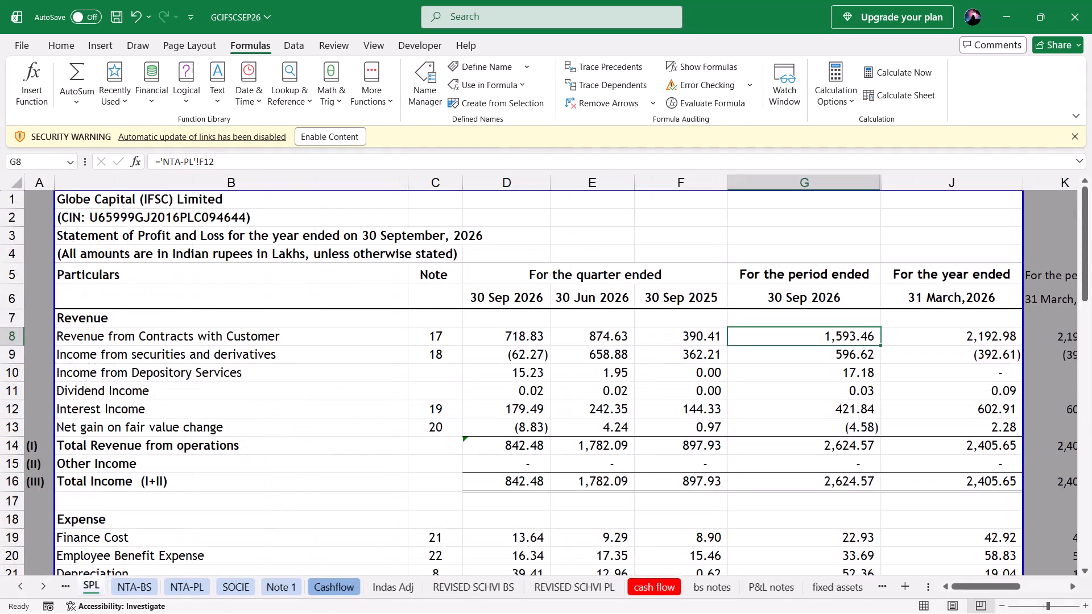
pyautogui.hotkey('ctrl', 'pageup')
pyautogui.hotkey('ctrl', 'pagedown')
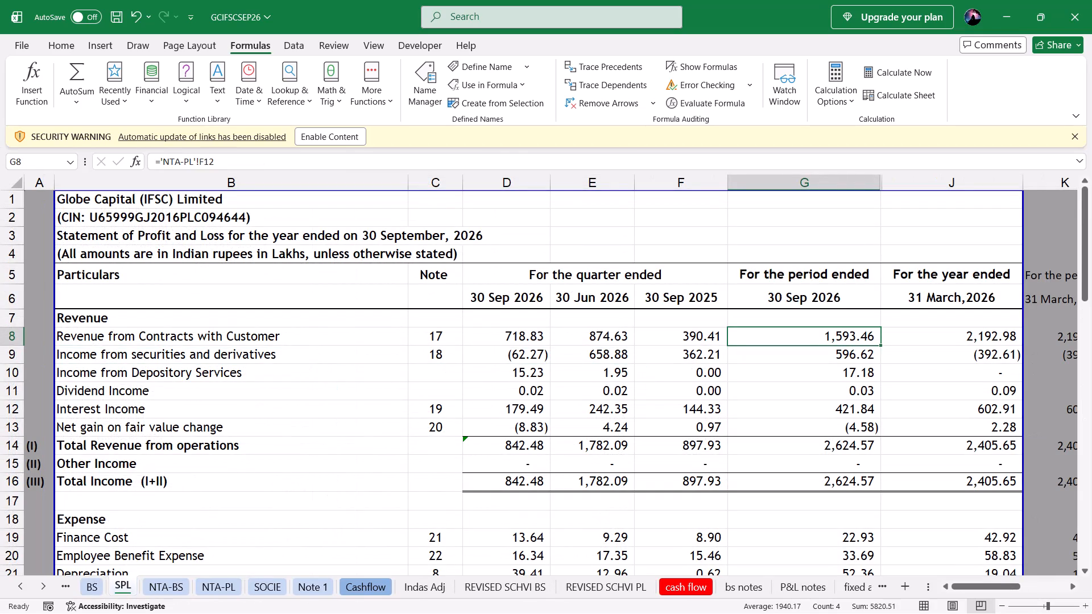
# Copy the company name Globe Capital (IFSC) Limited from the title cell B1 of the SPL sheet.
pyautogui.press('Down')
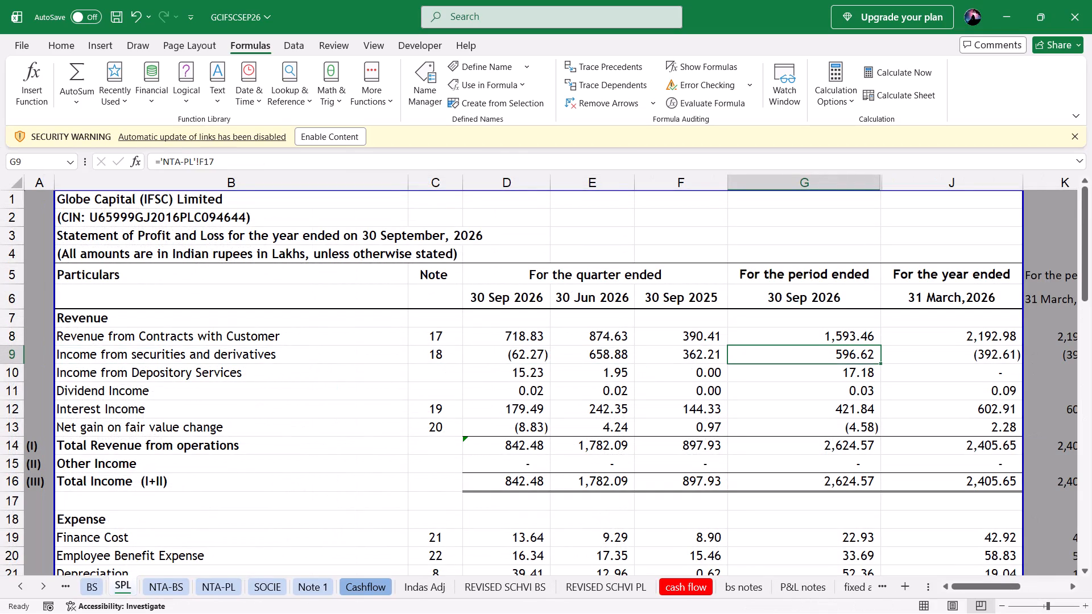
pyautogui.click(156, 200)
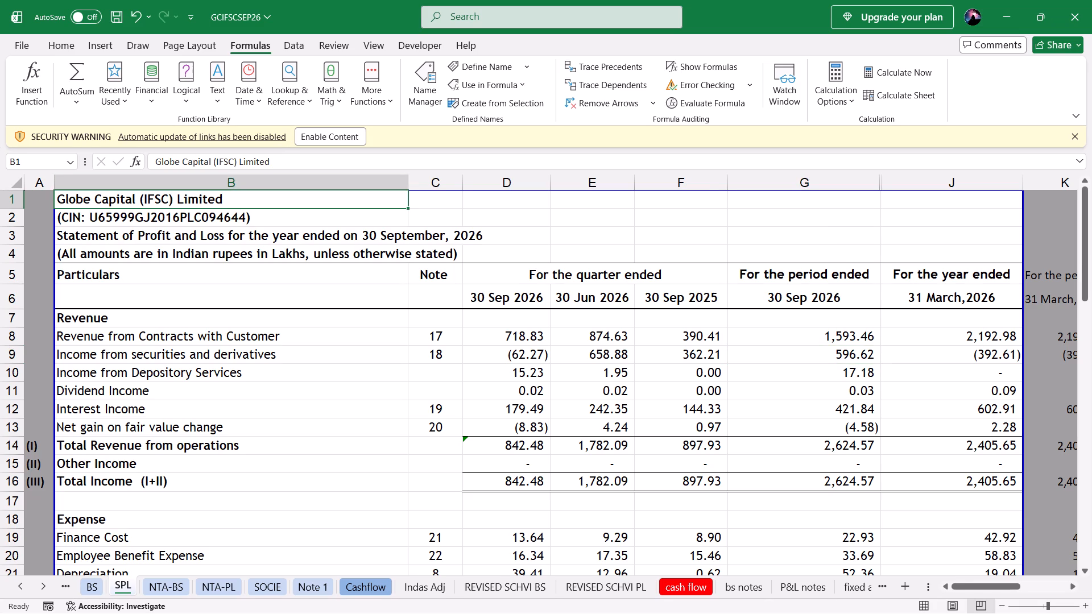
pyautogui.moveTo(278, 157); pyautogui.dragTo(61, 168)
pyautogui.hotkey('ctrl', 'c')
pyautogui.press('Escape')
# Switch to Brave and search the web in a new tab for what Globe Capital (IFSC) Limited mainly does.
pyautogui.hotkey('alt', 'Tab')
pyautogui.hotkey('alt', 'Right')
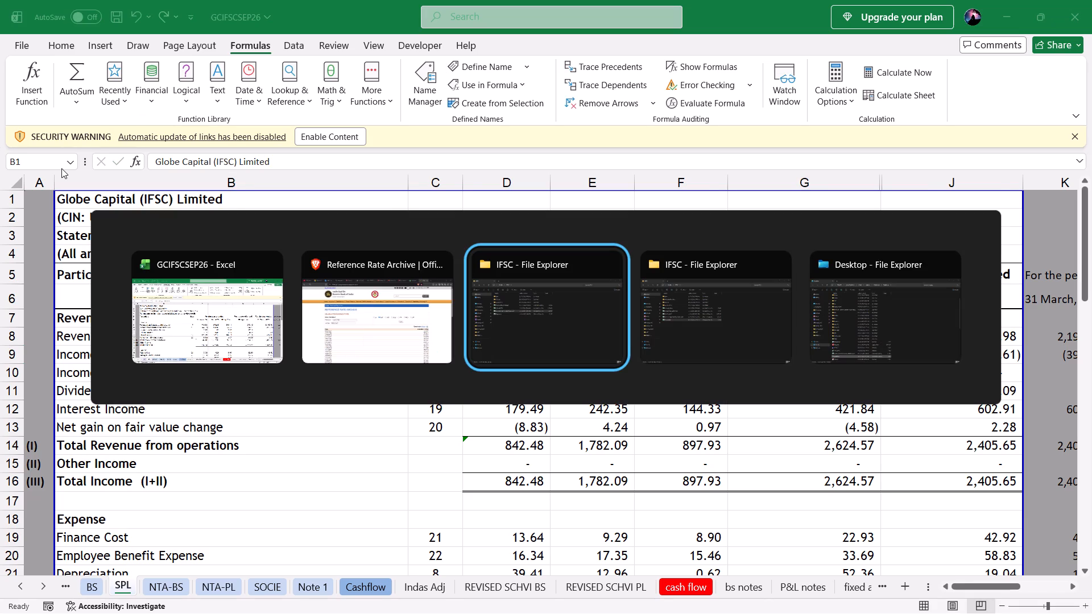
pyautogui.hotkey('alt', 'Left')
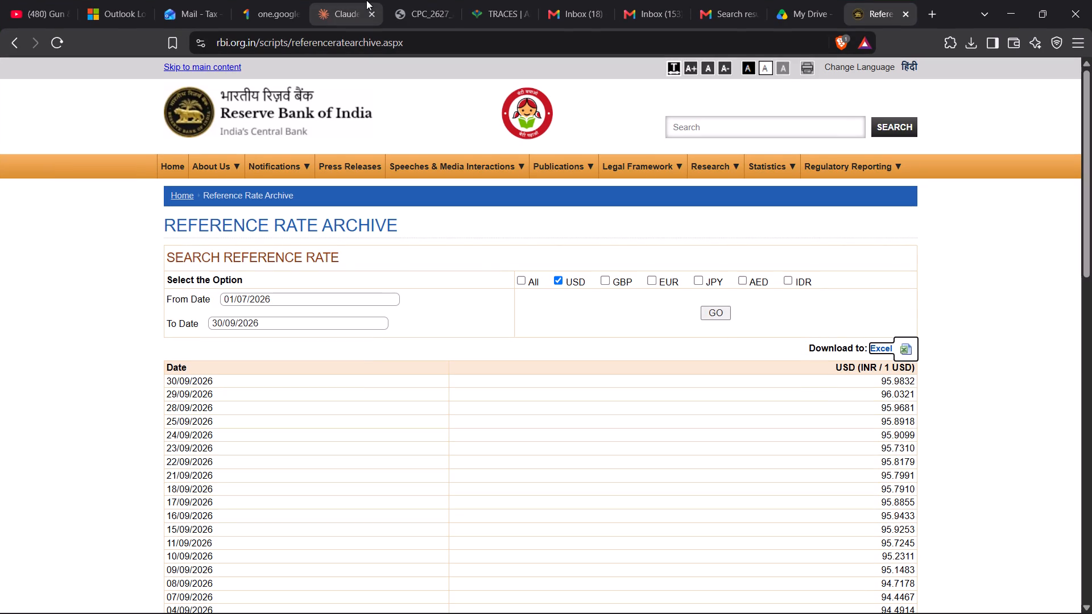
pyautogui.click(929, 7)
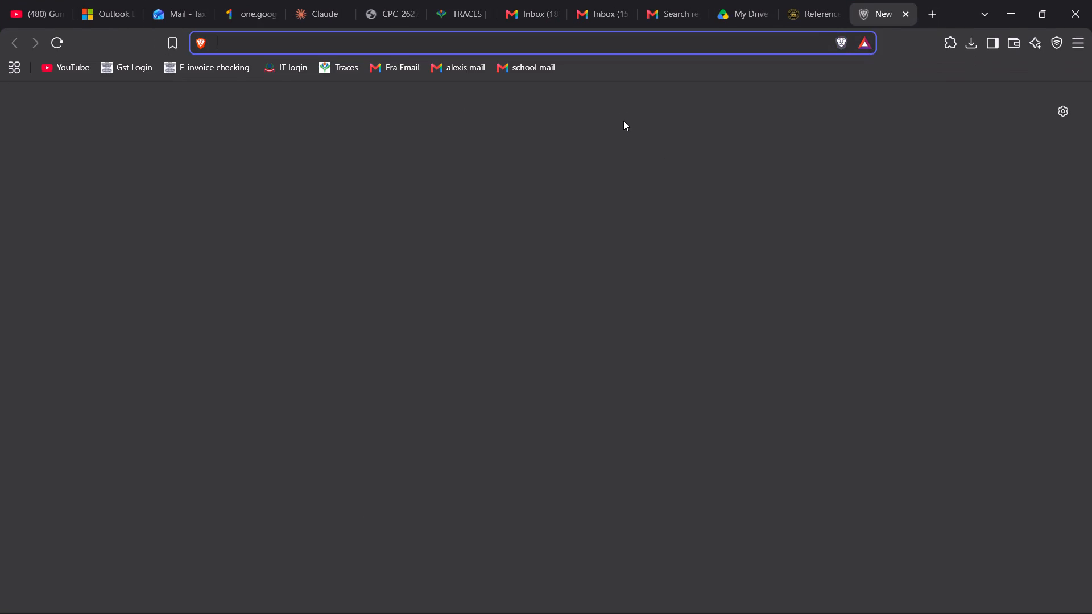
pyautogui.hotkey('ctrl', 'v')
pyautogui.press('space')
pyautogui.write('what doest this cpany do')
pyautogui.press('space')
pyautogui.write('ma')
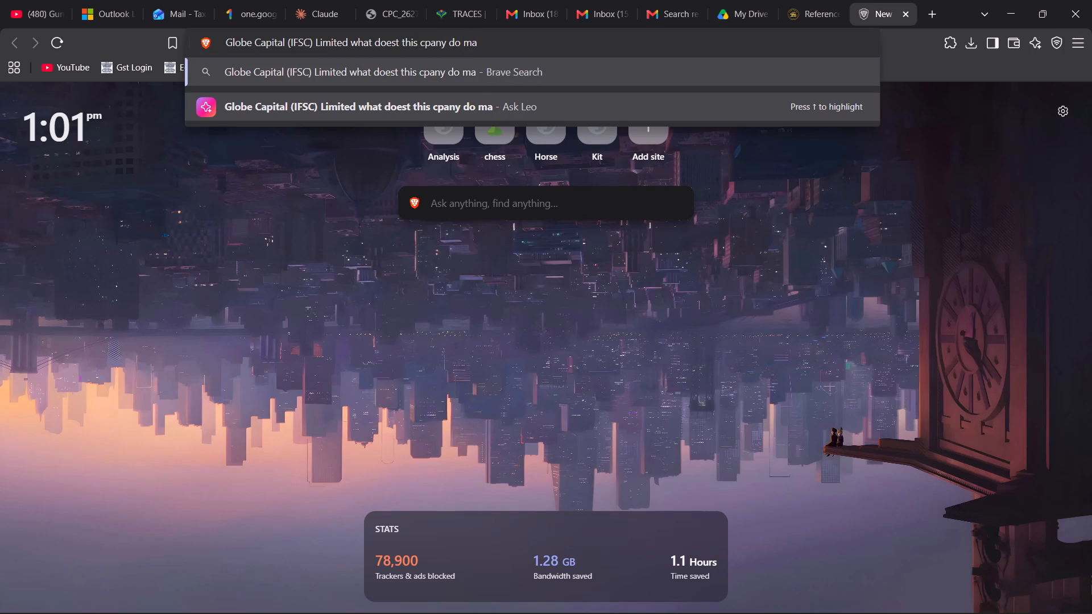
pyautogui.write('inly')
pyautogui.press('Return')
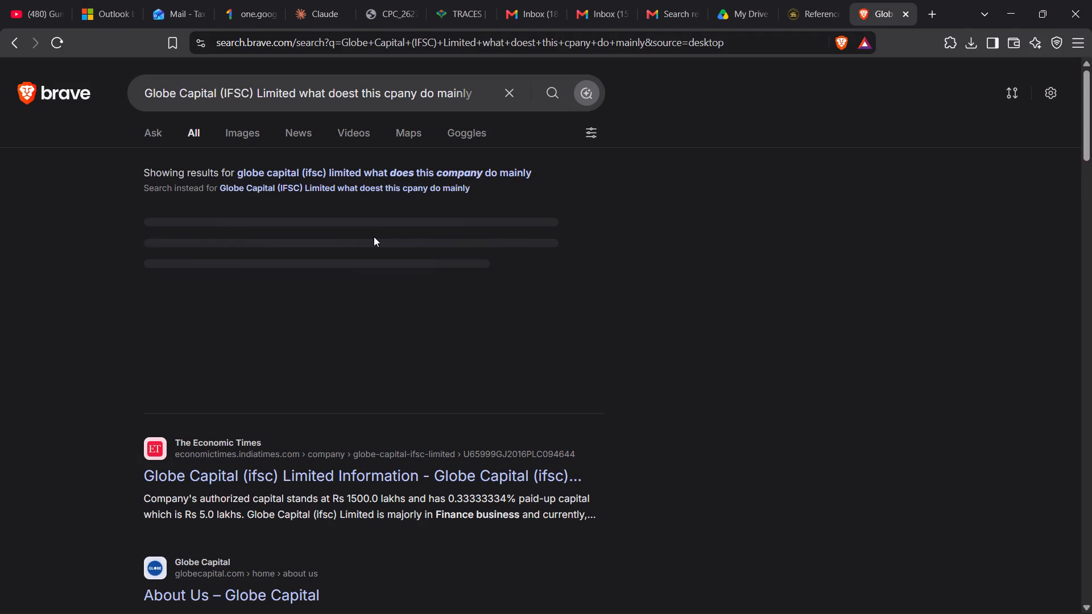
pyautogui.click(344, 372)
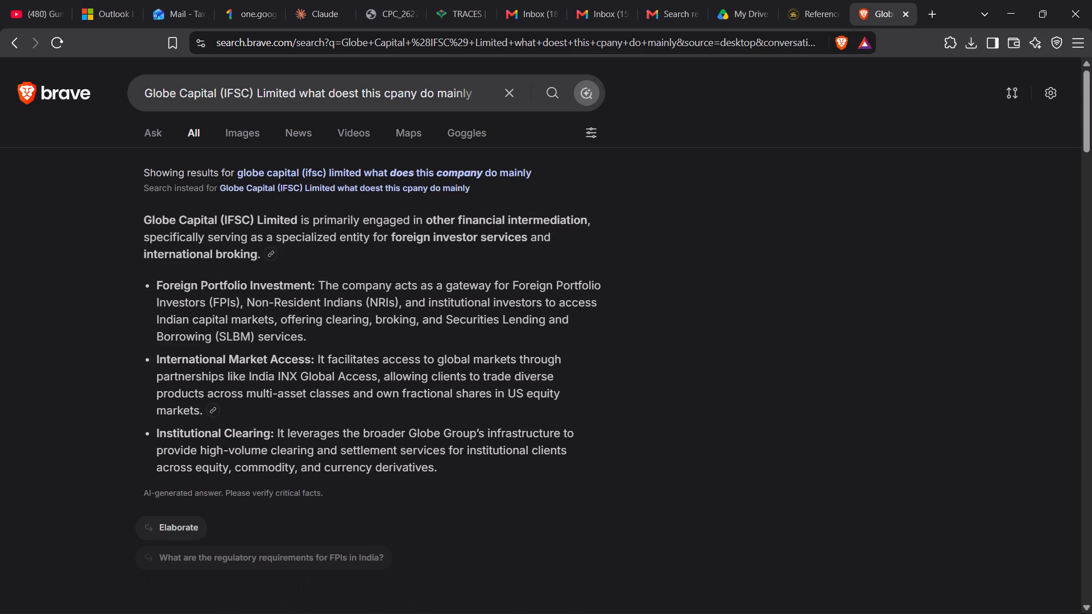